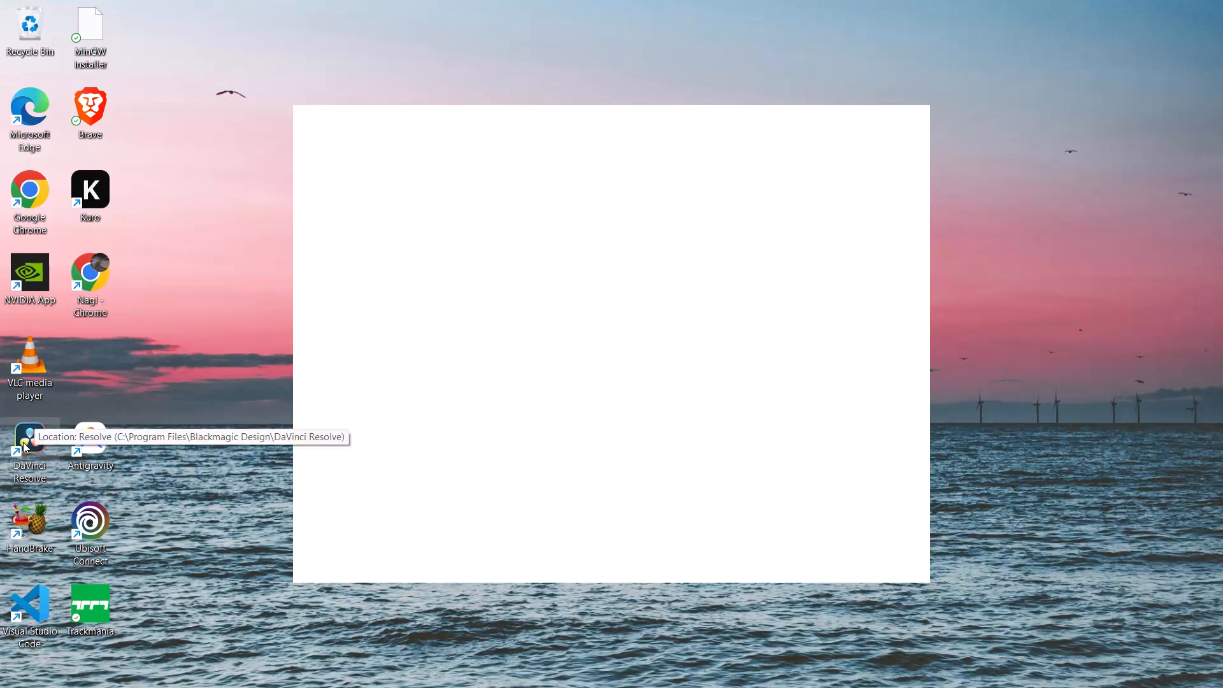
# Launch DaVinci Resolve and open the cutpage-course project from the course-projects folder.
pyautogui.doubleClick(16, 452)
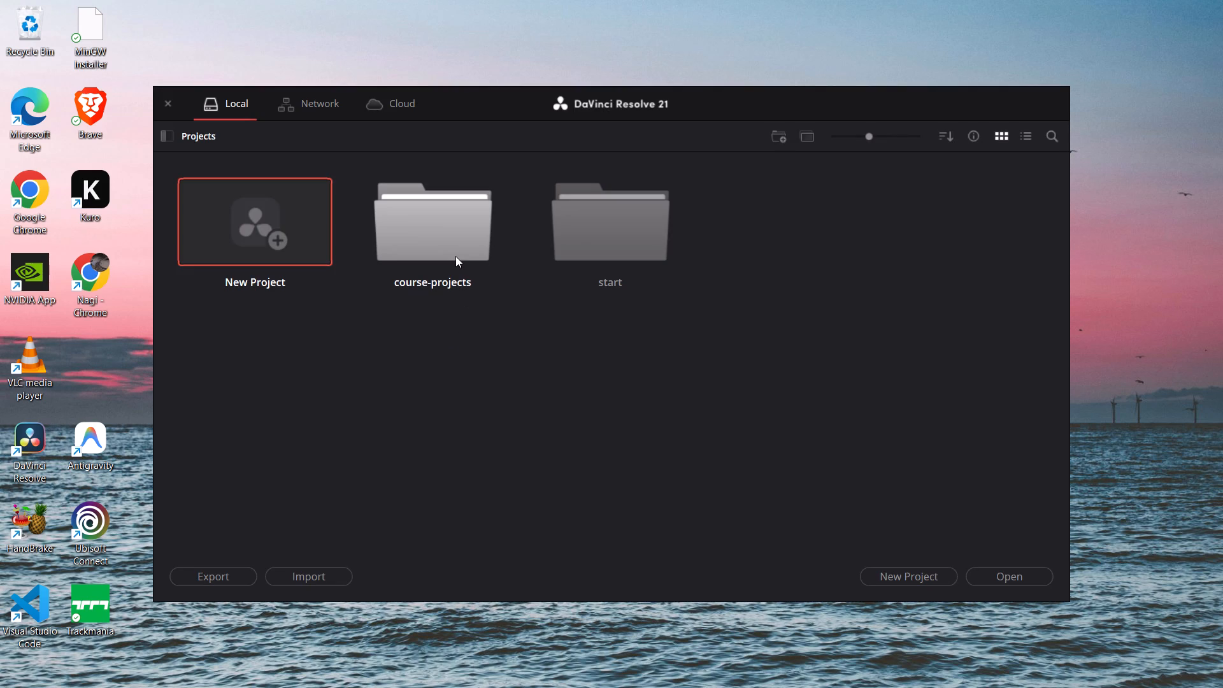
pyautogui.doubleClick(454, 257)
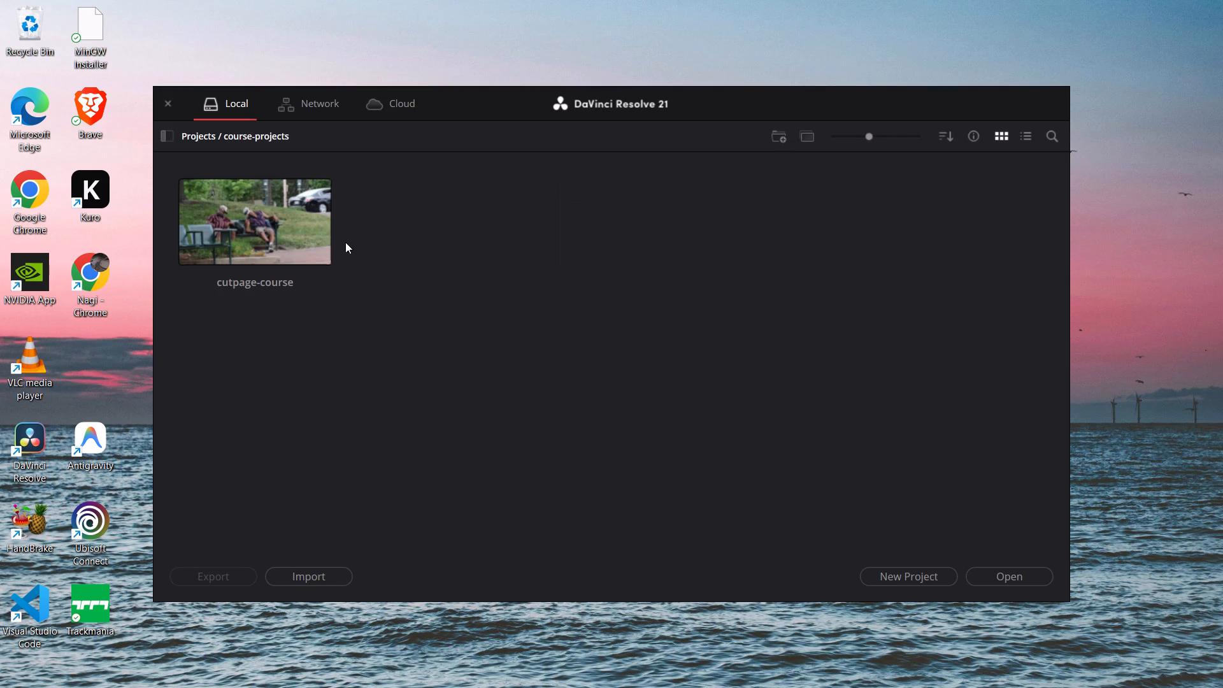
pyautogui.doubleClick(268, 227)
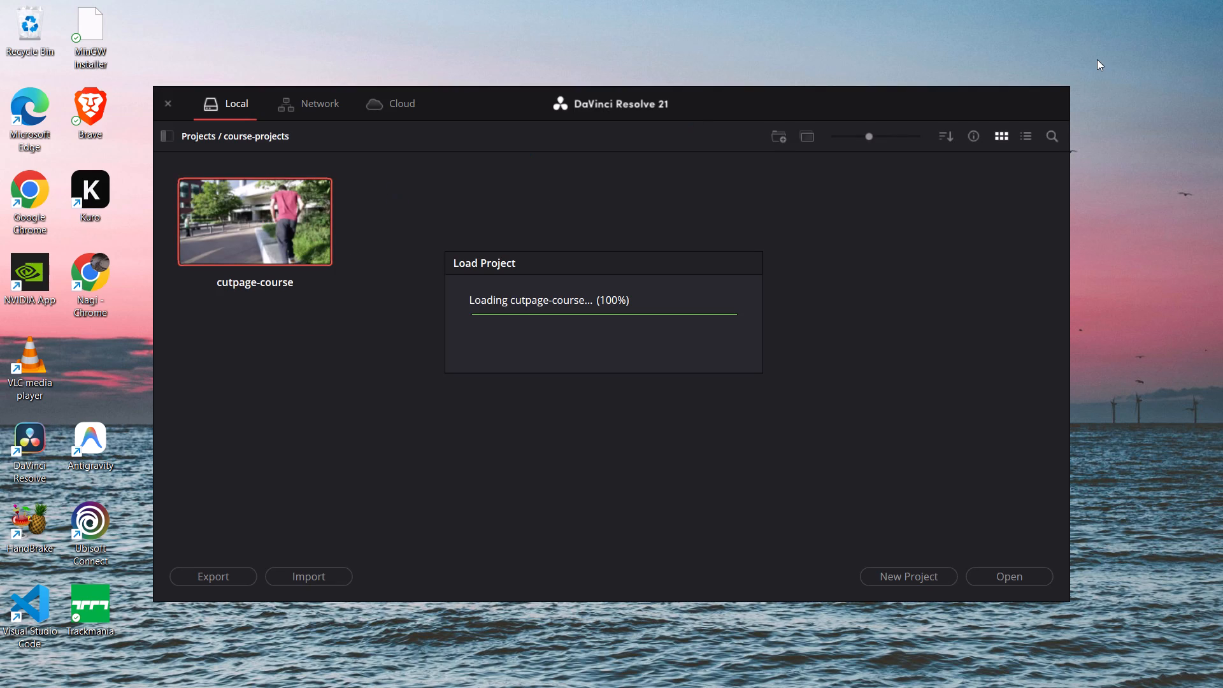
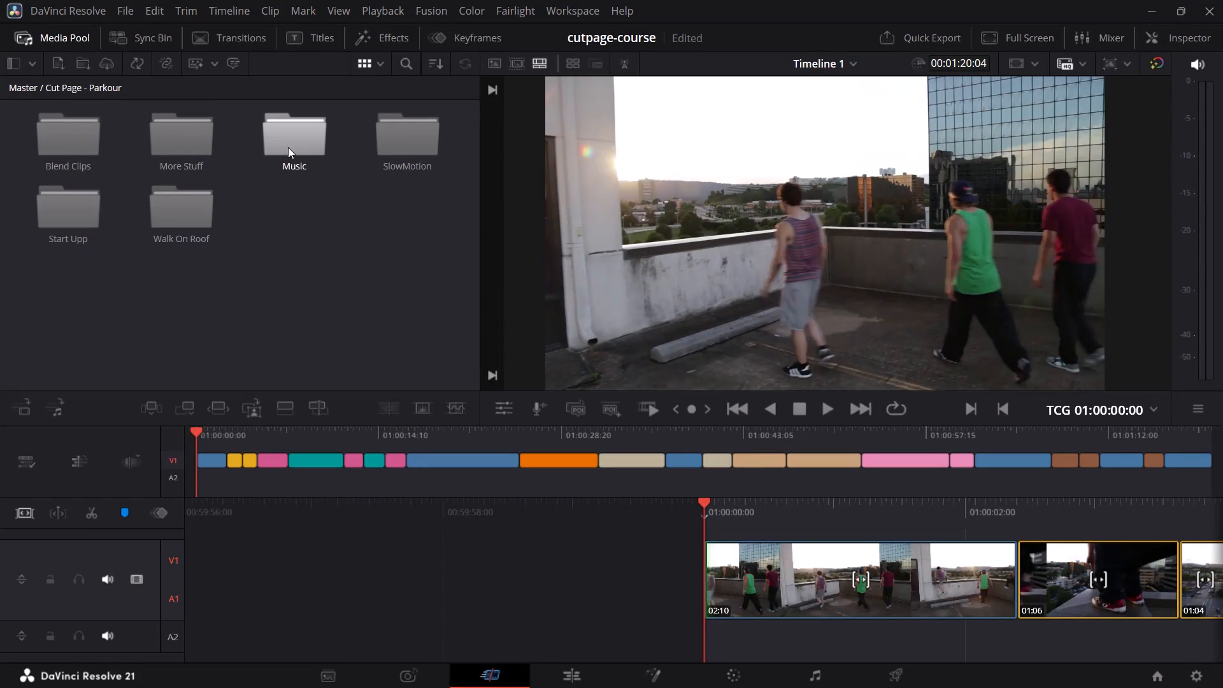
# Open the Rough Cut timeline from the More Stuff bin.
pyautogui.doubleClick(179, 139)
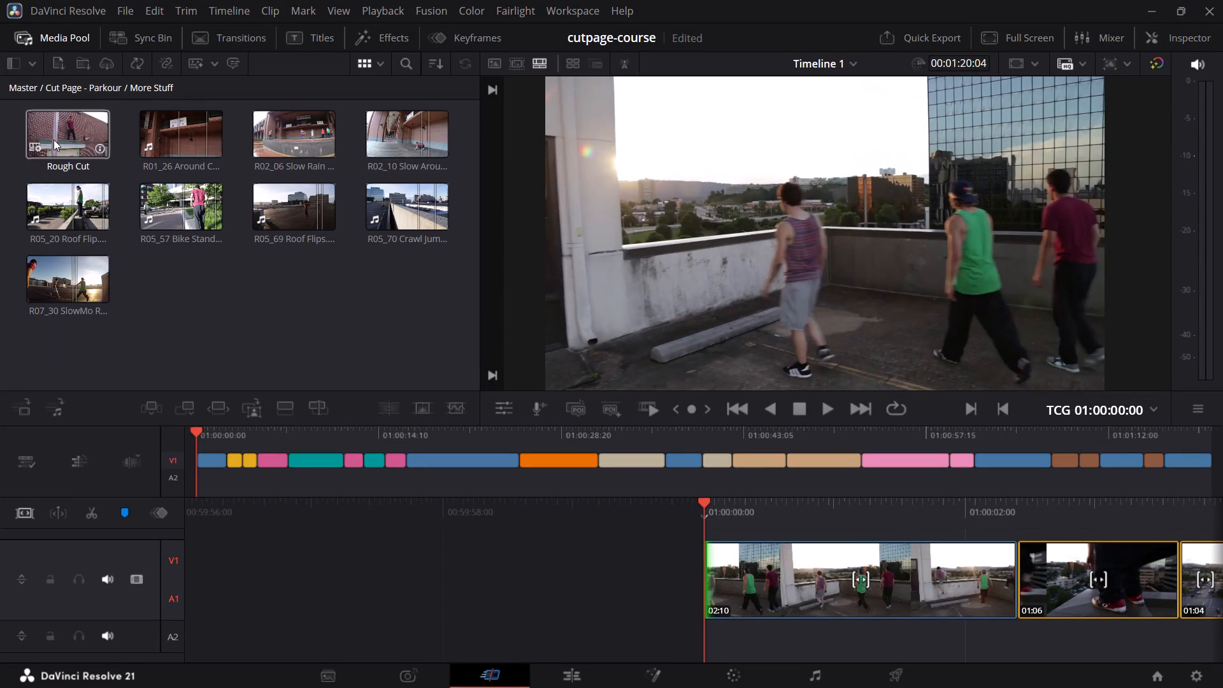
pyautogui.doubleClick(70, 144)
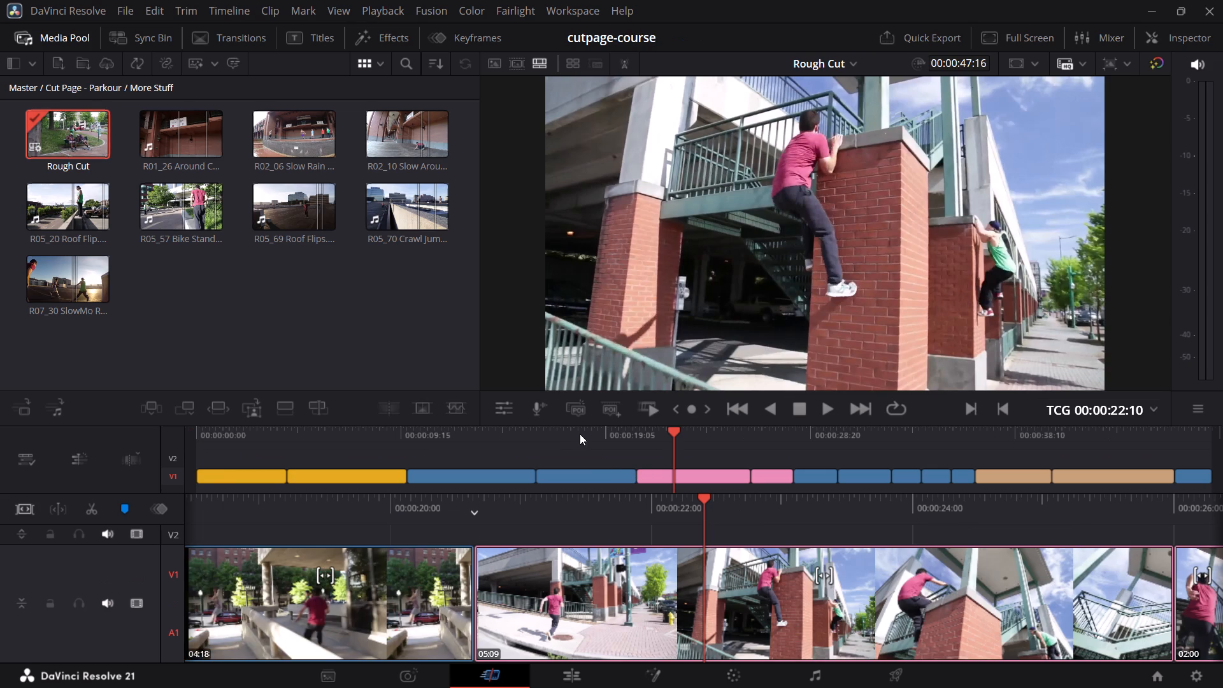
# Scrub through the Rough Cut timeline to look over its clips, finishing with the playhead at 00:00:00:00.
pyautogui.moveTo(578, 433); pyautogui.dragTo(311, 448)
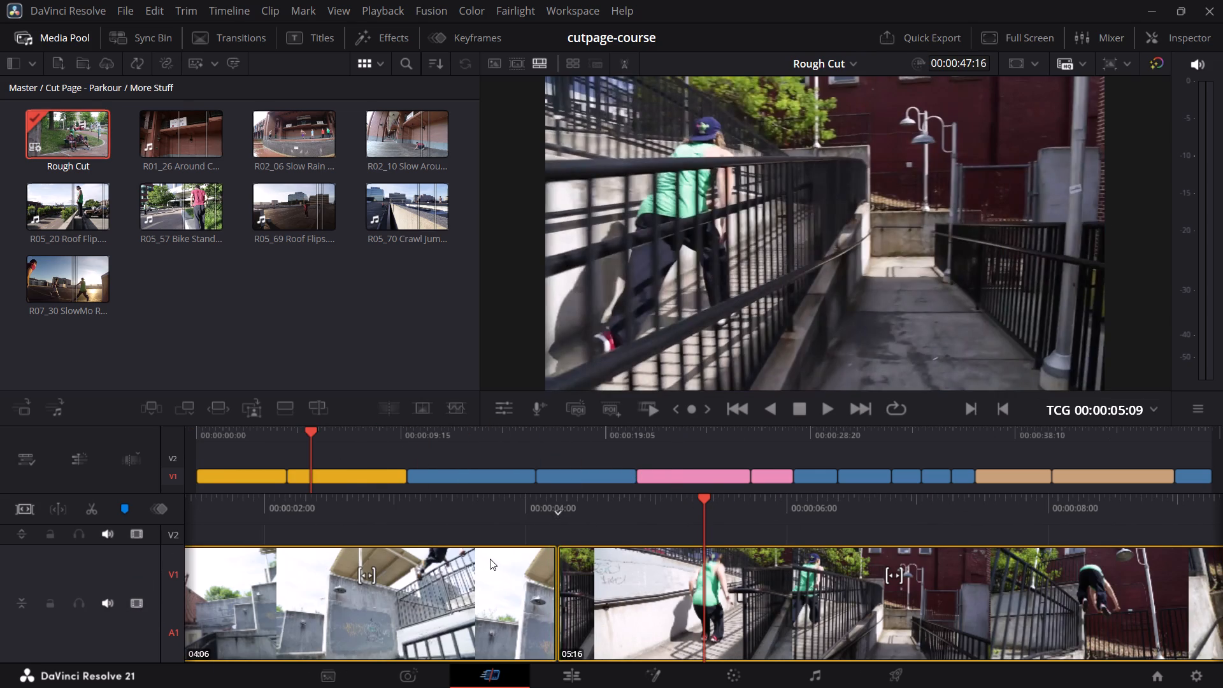
pyautogui.scroll(-3, 537, 596)
pyautogui.moveTo(443, 444); pyautogui.dragTo(604, 482)
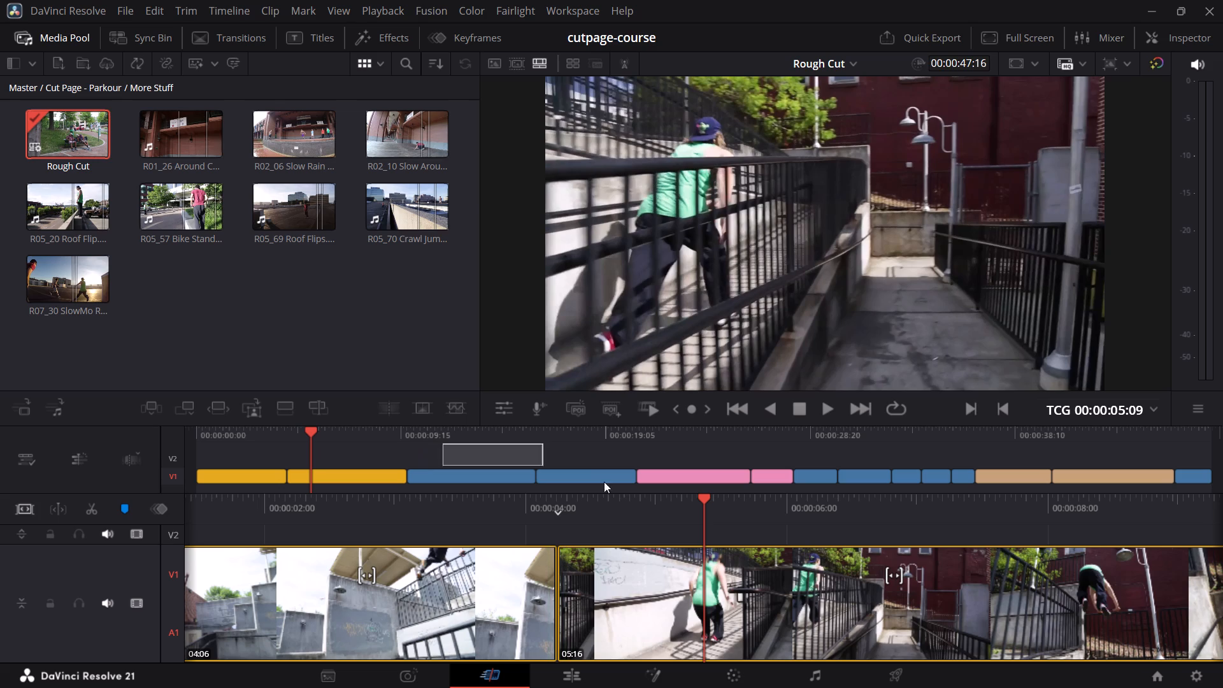
pyautogui.moveTo(604, 482); pyautogui.dragTo(651, 493)
pyautogui.click(501, 437)
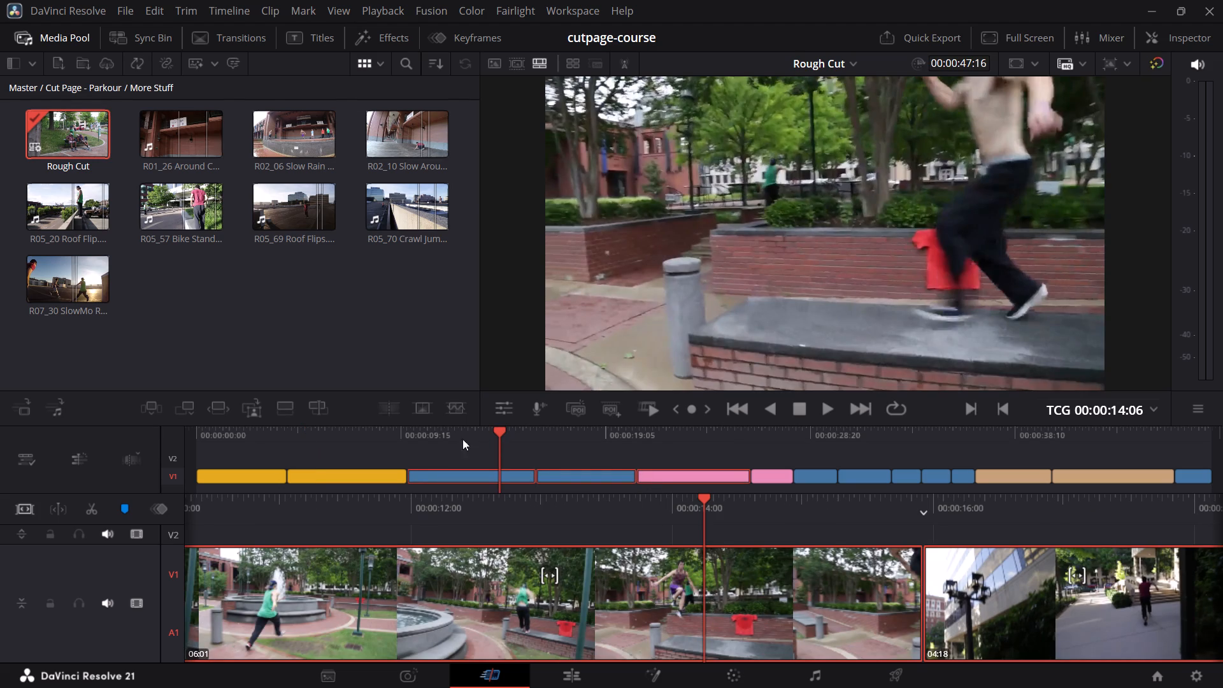
pyautogui.click(448, 447)
pyautogui.moveTo(442, 434); pyautogui.dragTo(171, 464)
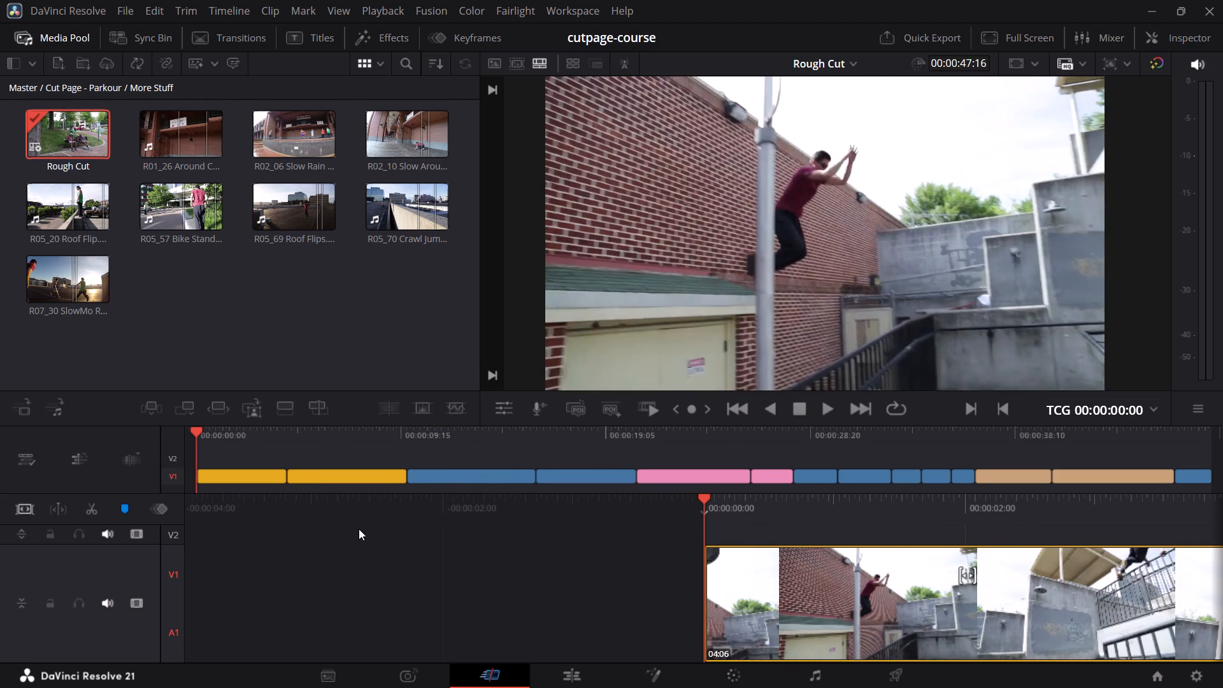
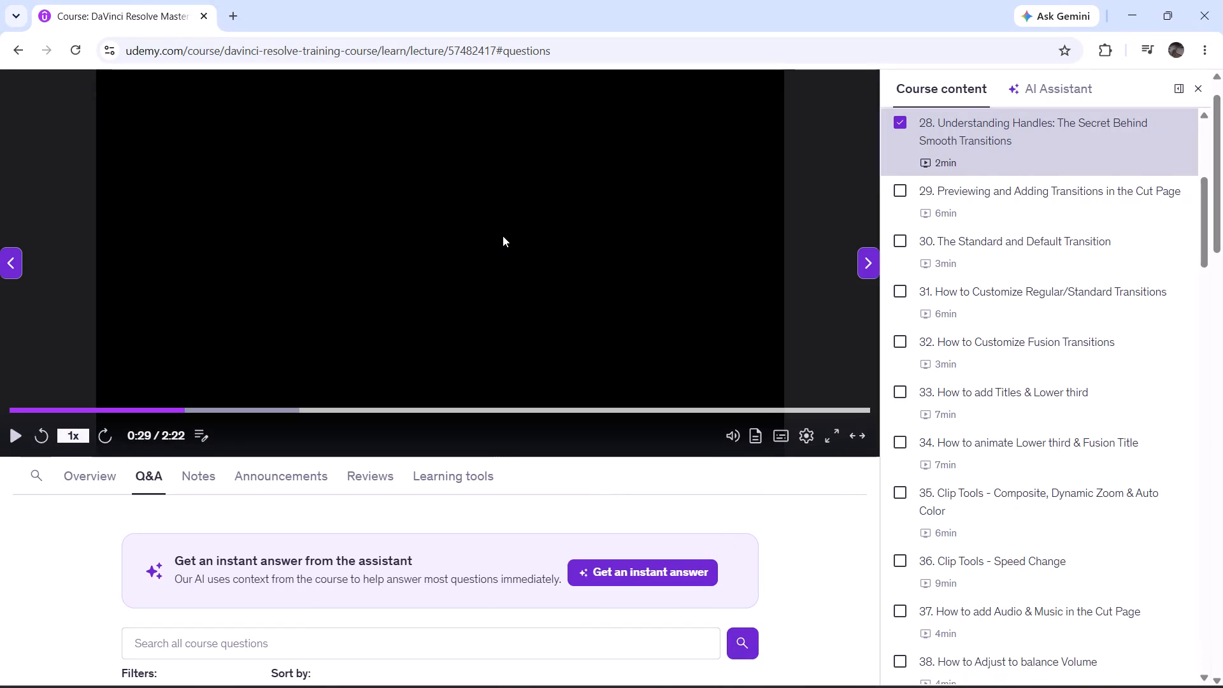
# Switch to the Udemy course in Chrome and resume lecture 28 on understanding handles in full screen.
pyautogui.click(503, 236)
pyautogui.press('f')
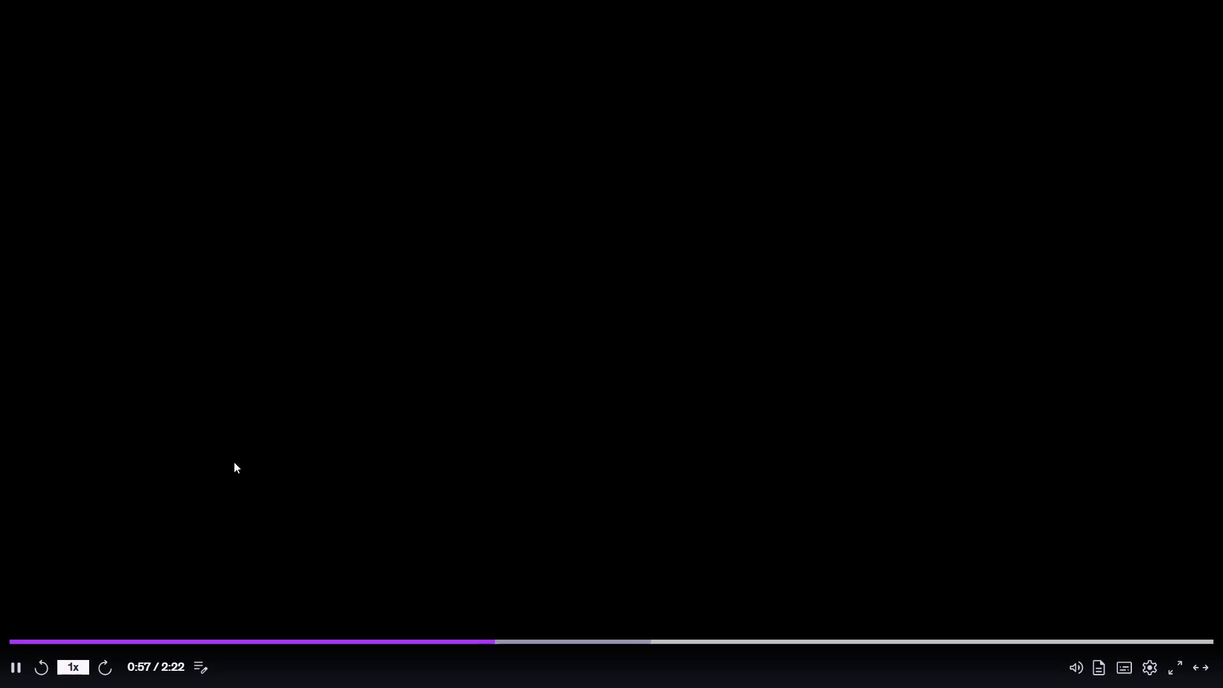
# Set the lecture video's playback speed to 1.25x.
pyautogui.click(65, 660)
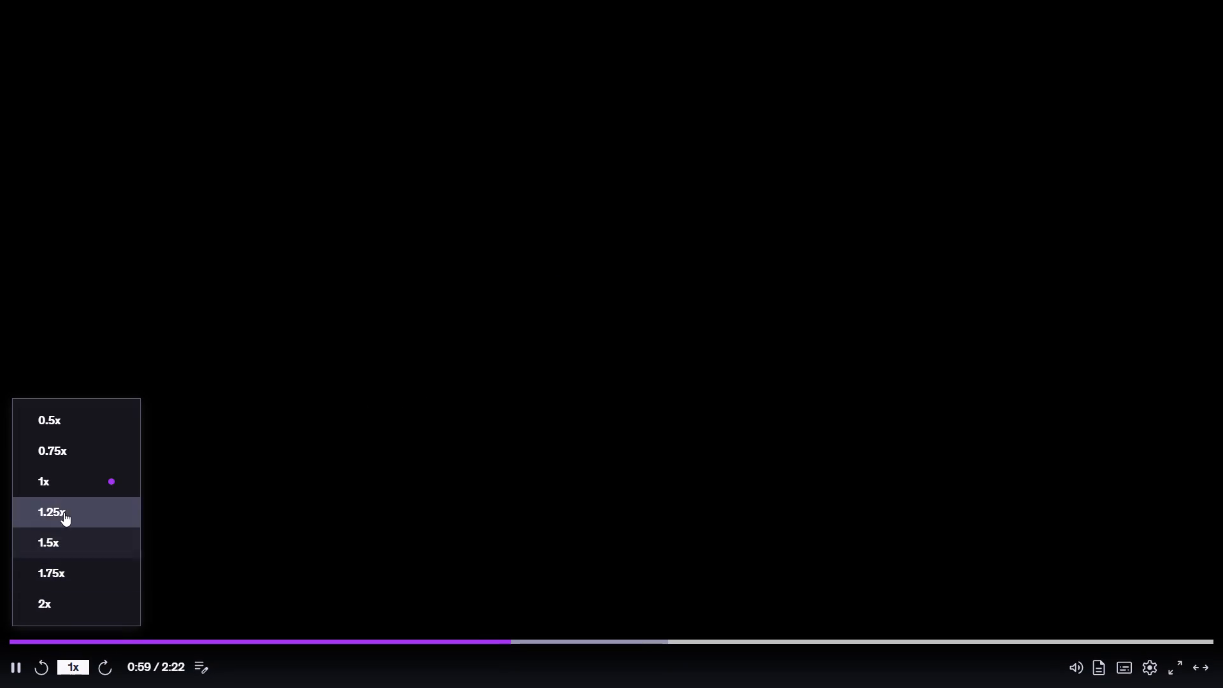
pyautogui.click(64, 512)
pyautogui.click(69, 670)
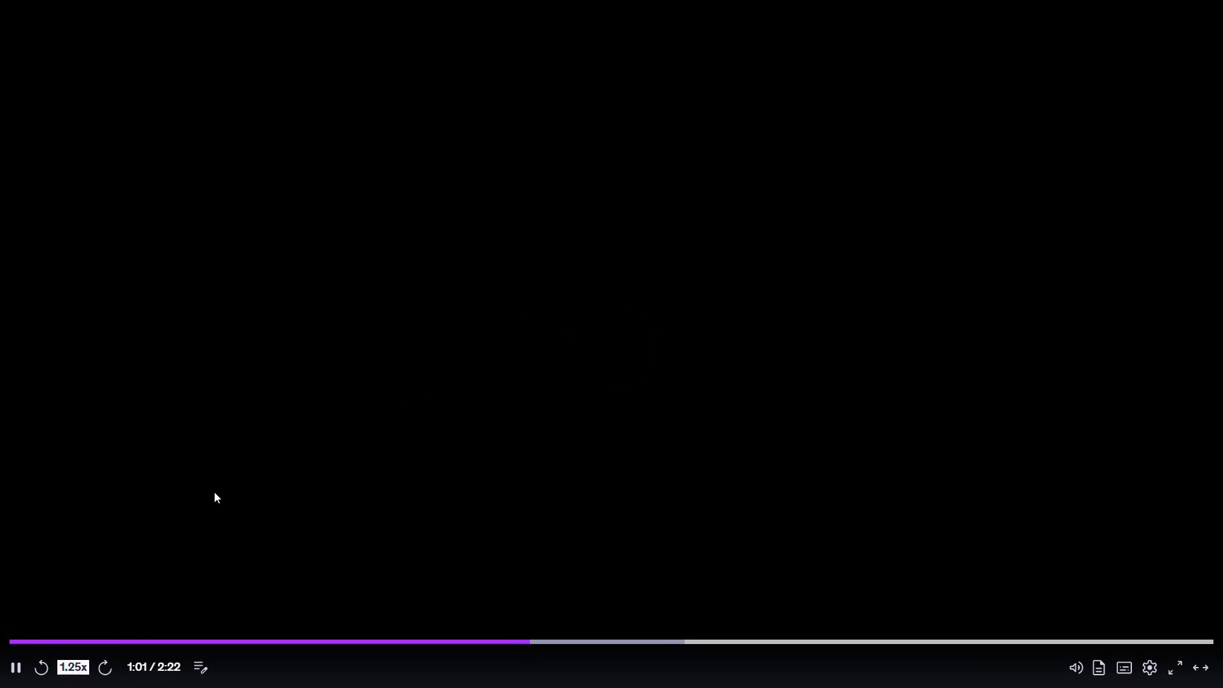
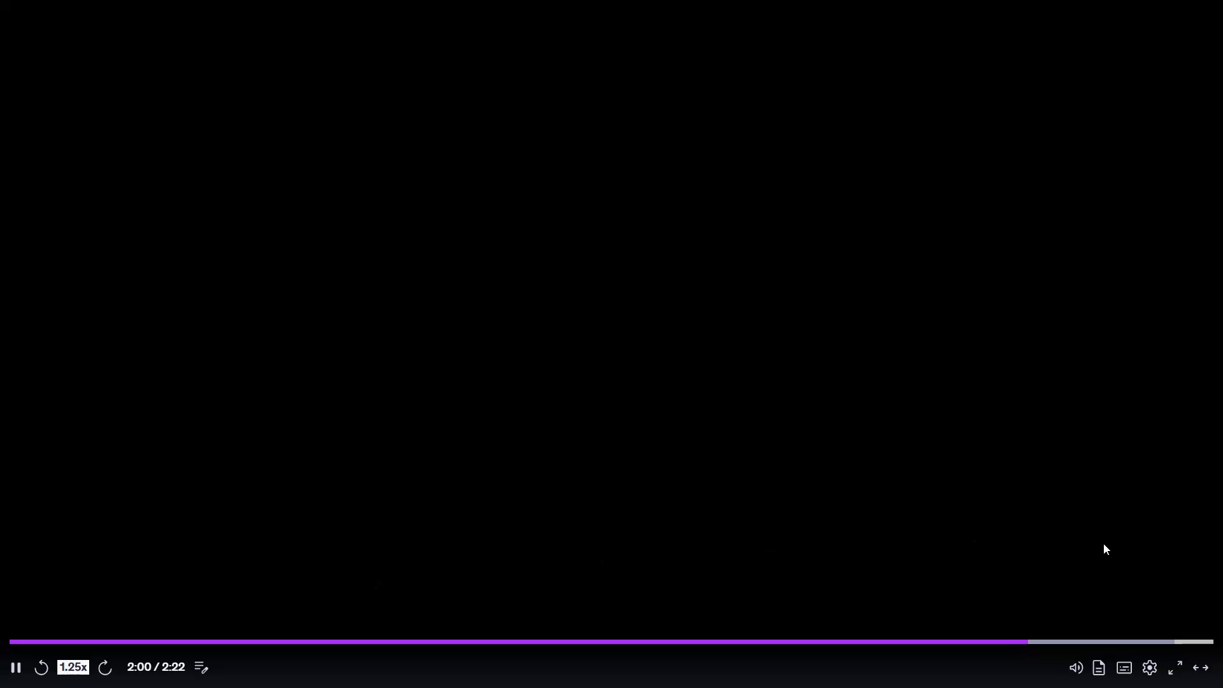
# Watch the rest of lecture 28 on understanding handles and return the player to the normal course page view.
pyautogui.click(1173, 670)
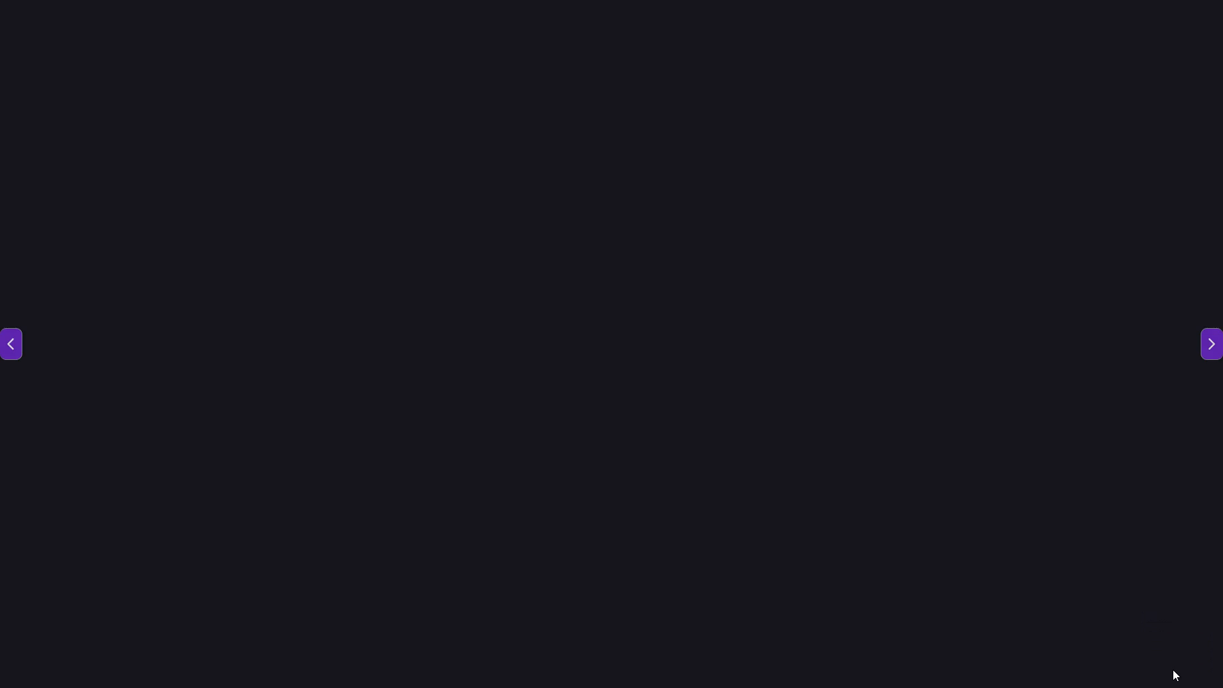
pyautogui.write('ff')
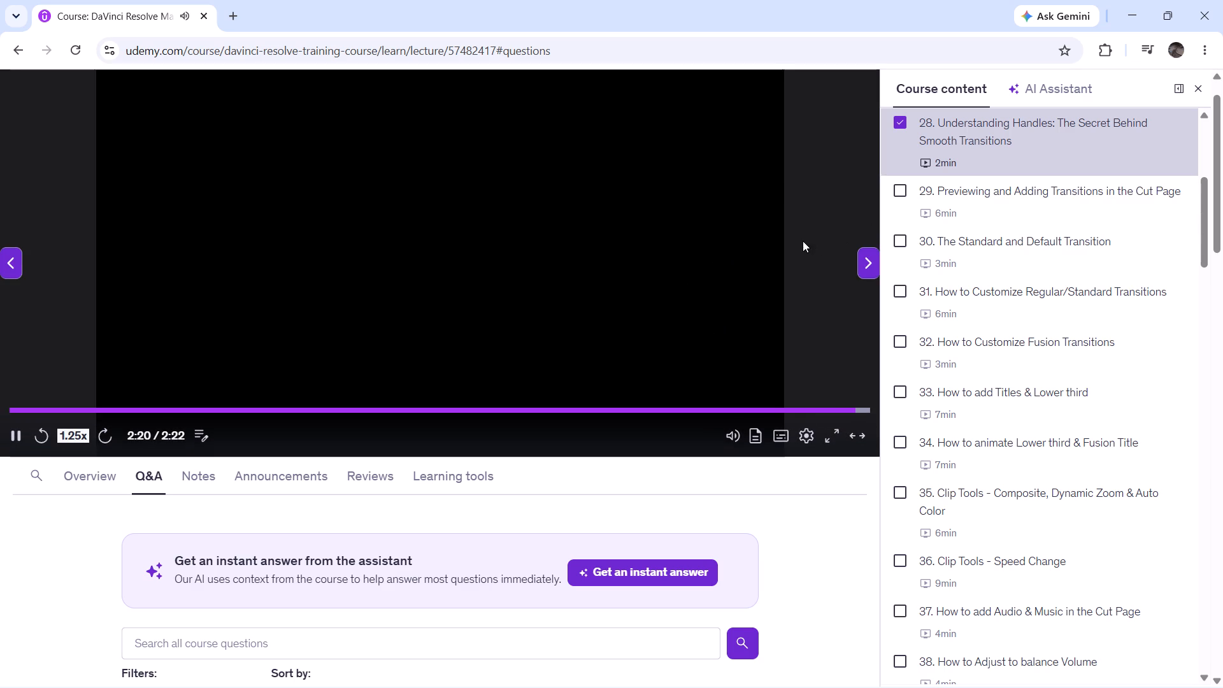
# Open lecture 29, Previewing and Adding Transitions in the Cut Page, in full screen and restart it from the beginning.
pyautogui.click(924, 214)
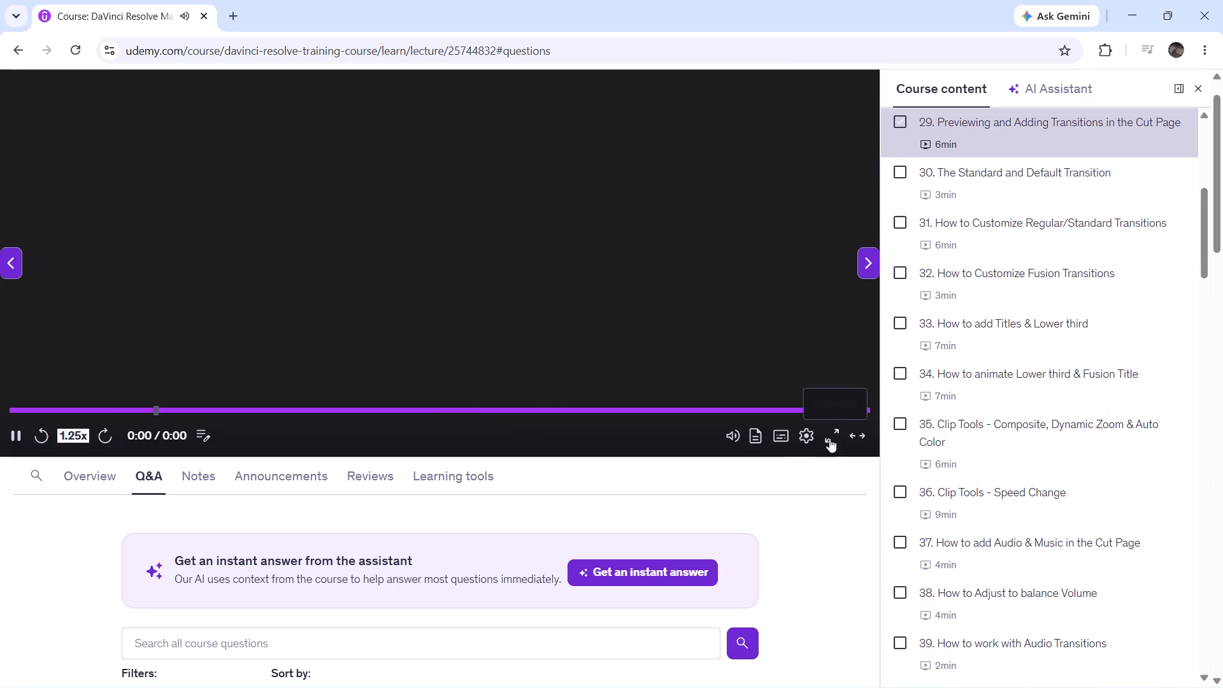
pyautogui.click(831, 437)
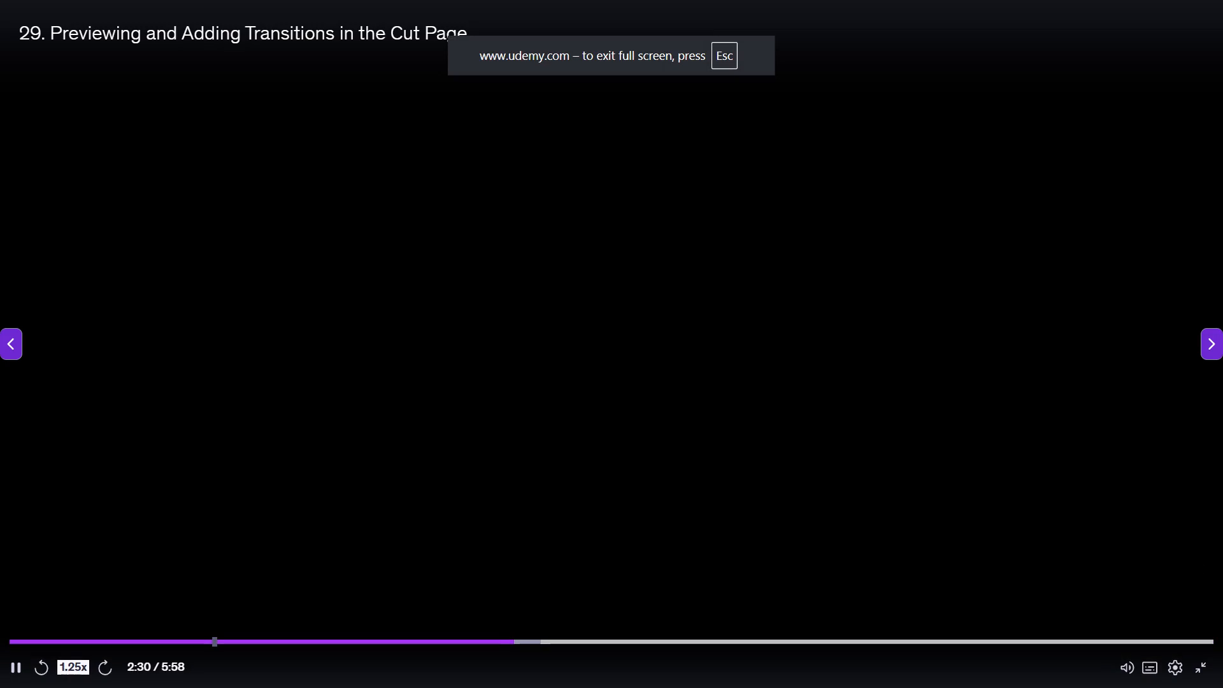
pyautogui.press('0')
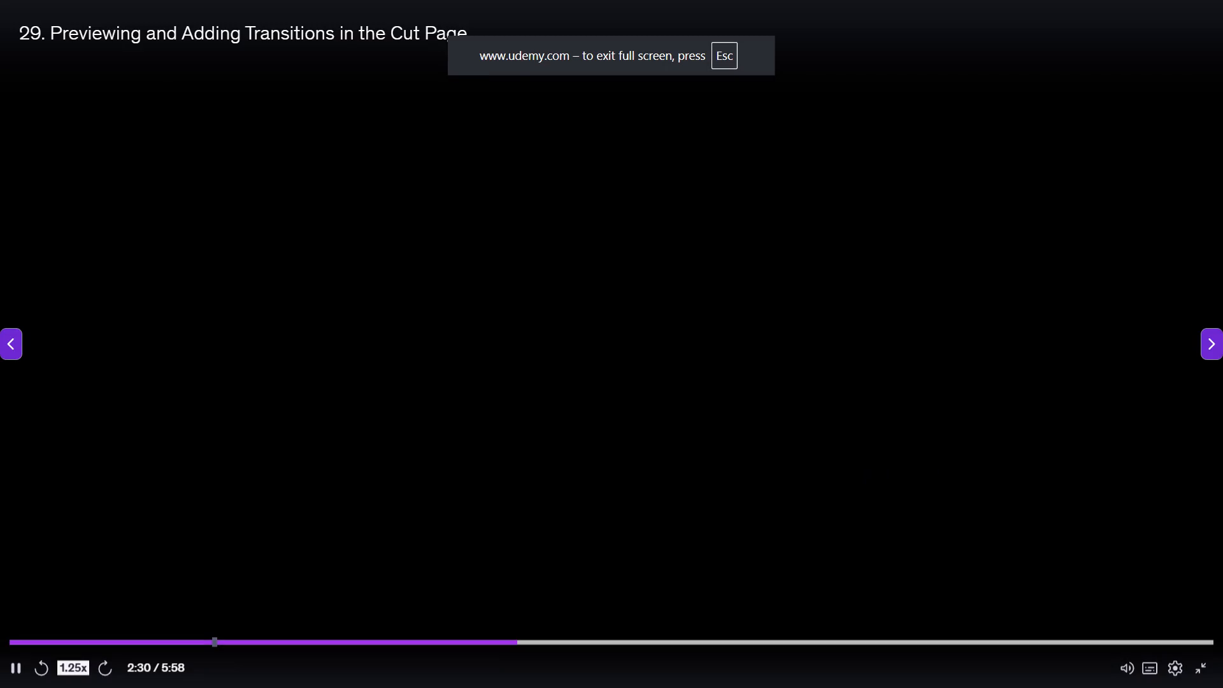
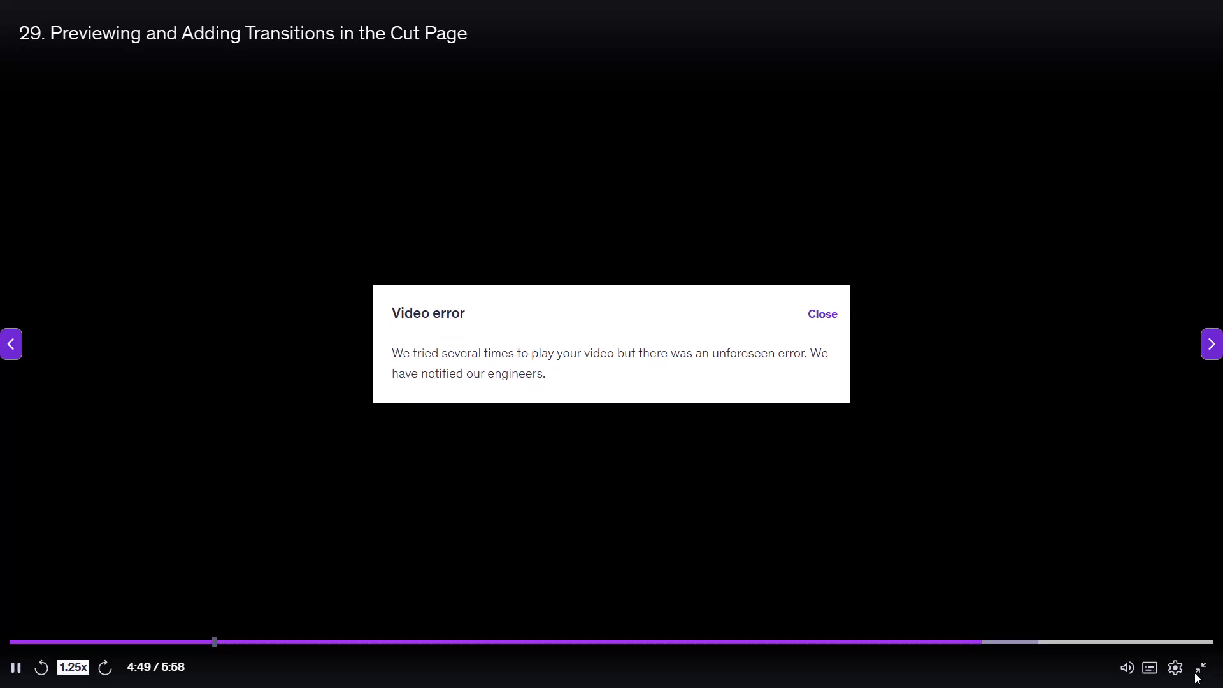
# Dismiss the video error, try to resume playback of lecture 29, and return the player to the normal course page view.
pyautogui.click(809, 314)
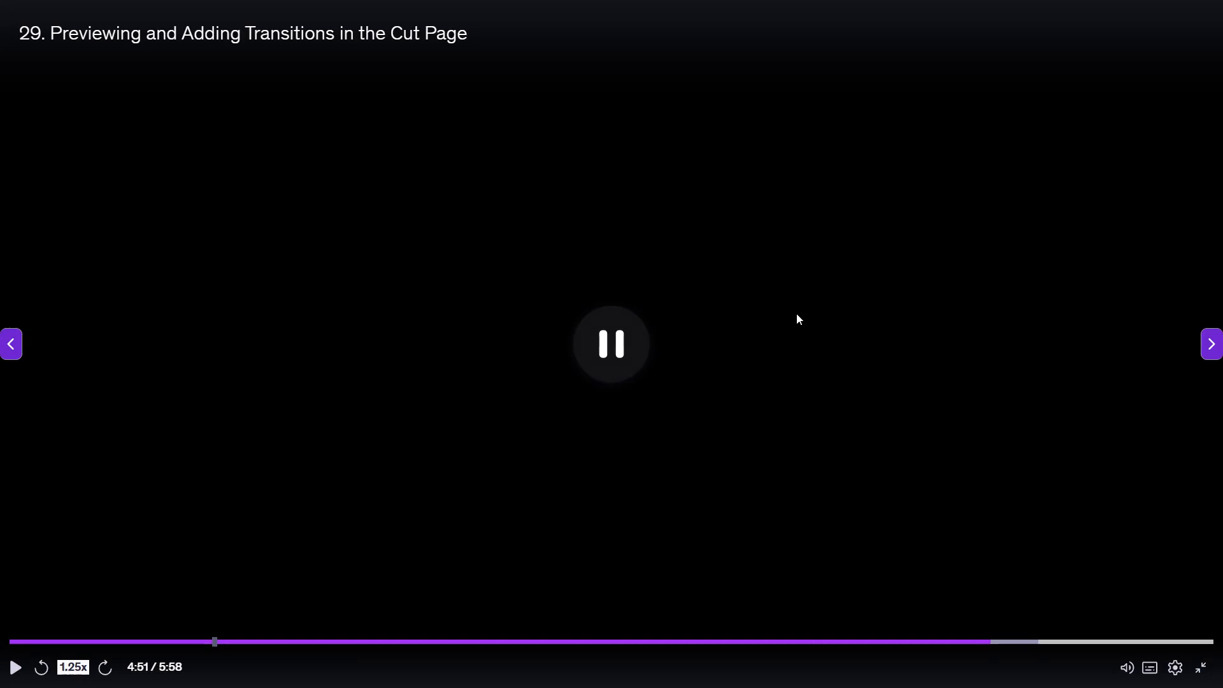
pyautogui.click(766, 329)
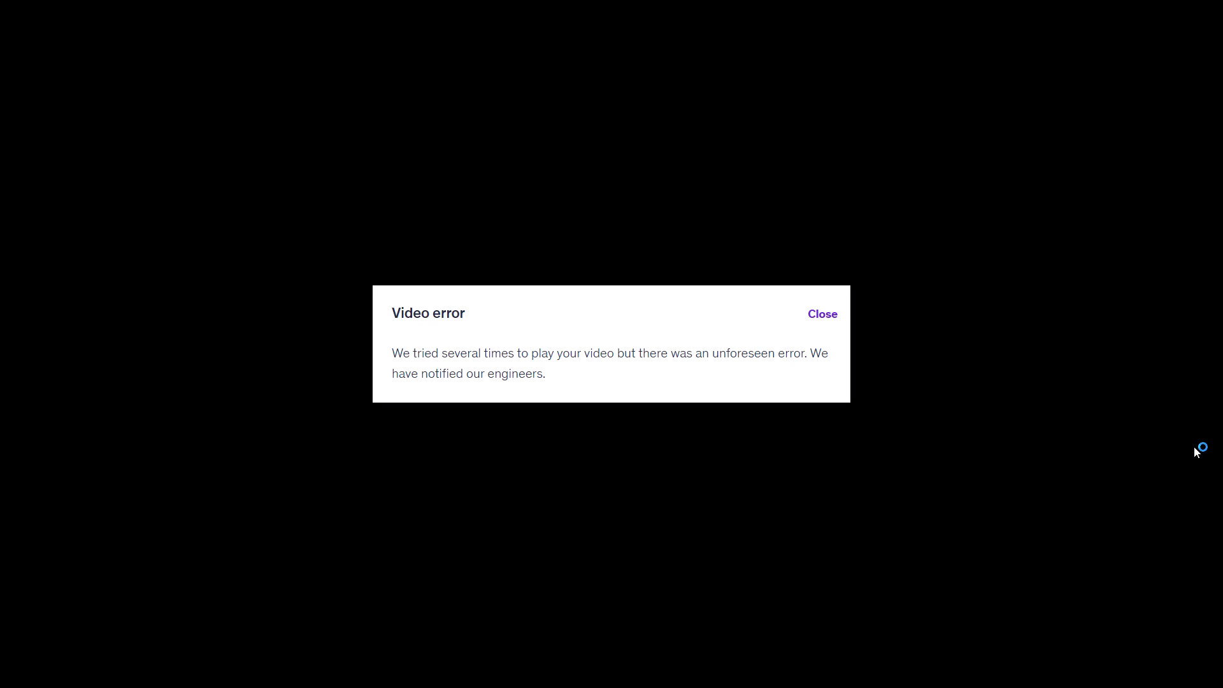
pyautogui.click(811, 305)
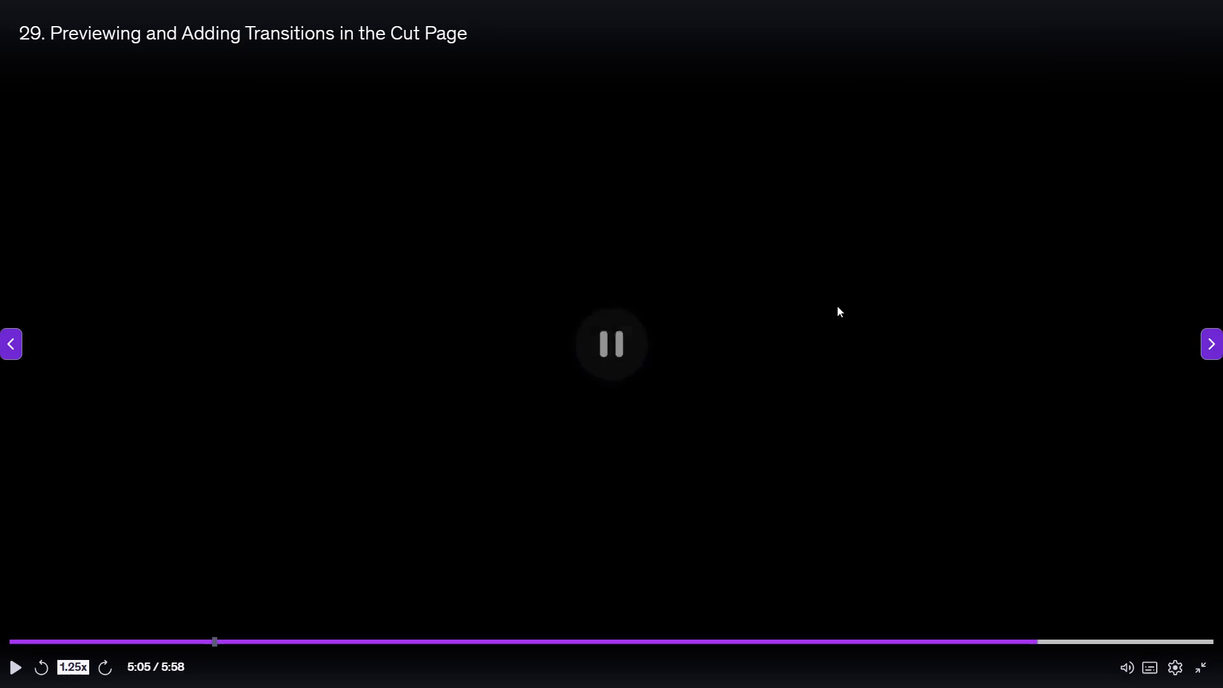
pyautogui.click(955, 350)
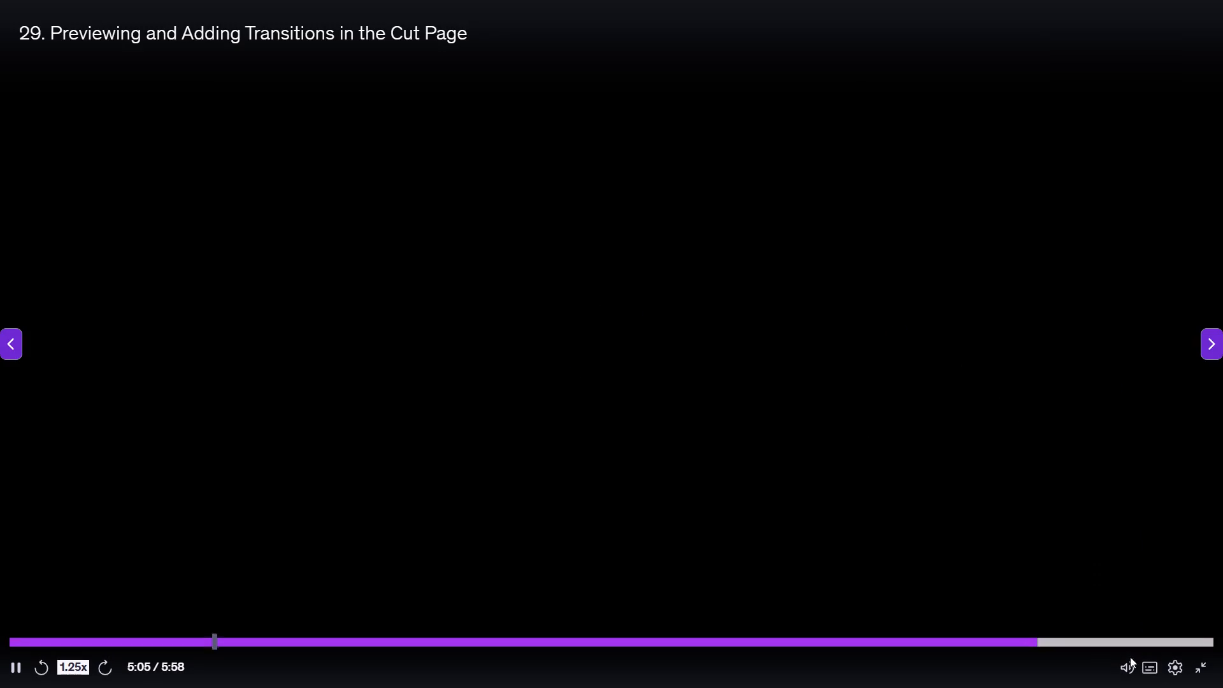
pyautogui.click(1203, 678)
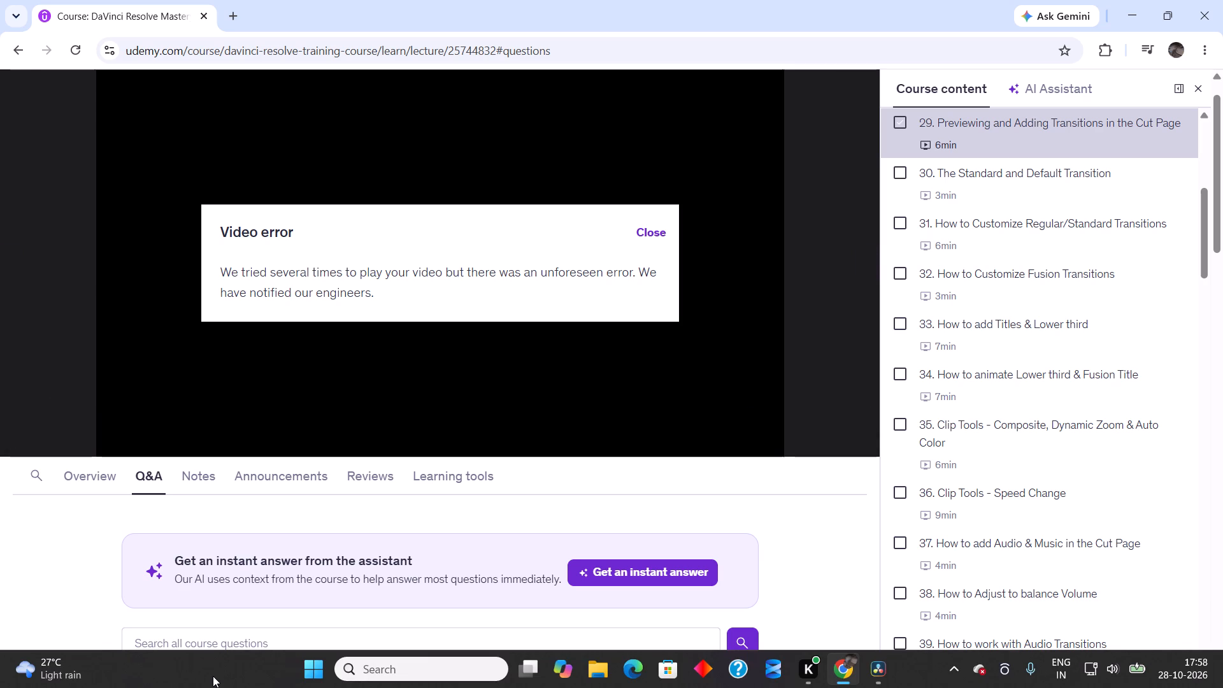
# Dismiss the video error, rewind lecture 29 to about 4:46, and try to play it in full screen before returning to the course page.
pyautogui.click(654, 227)
pyautogui.click(561, 233)
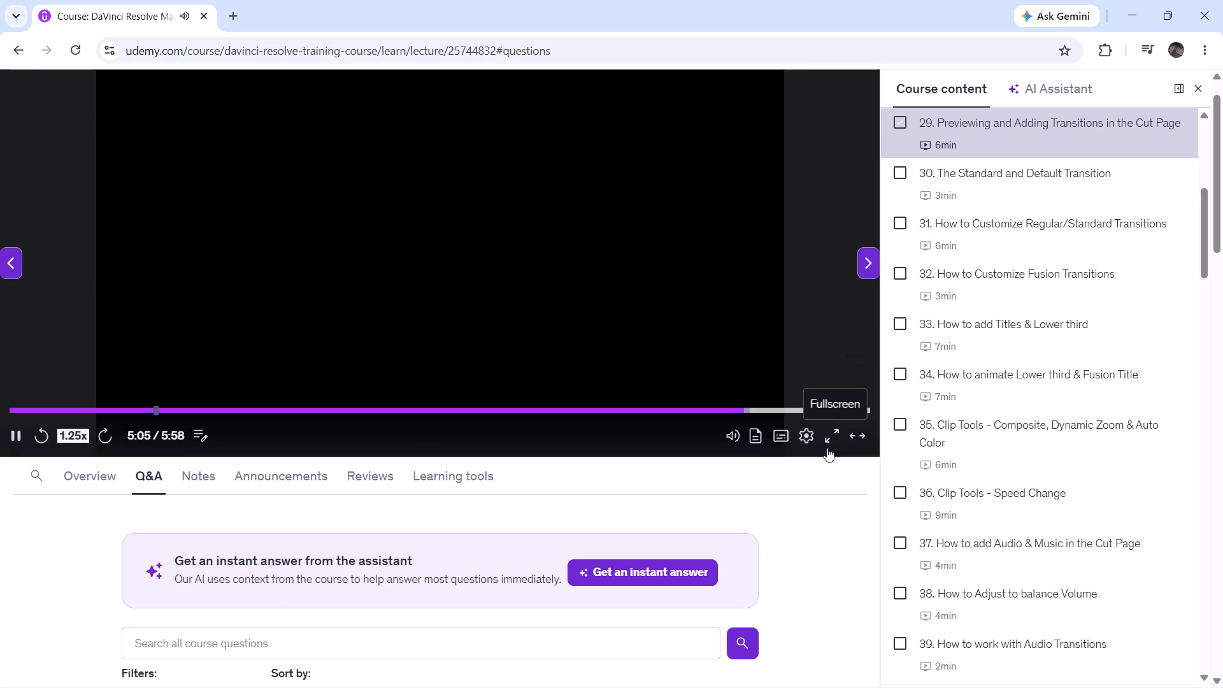
pyautogui.click(697, 414)
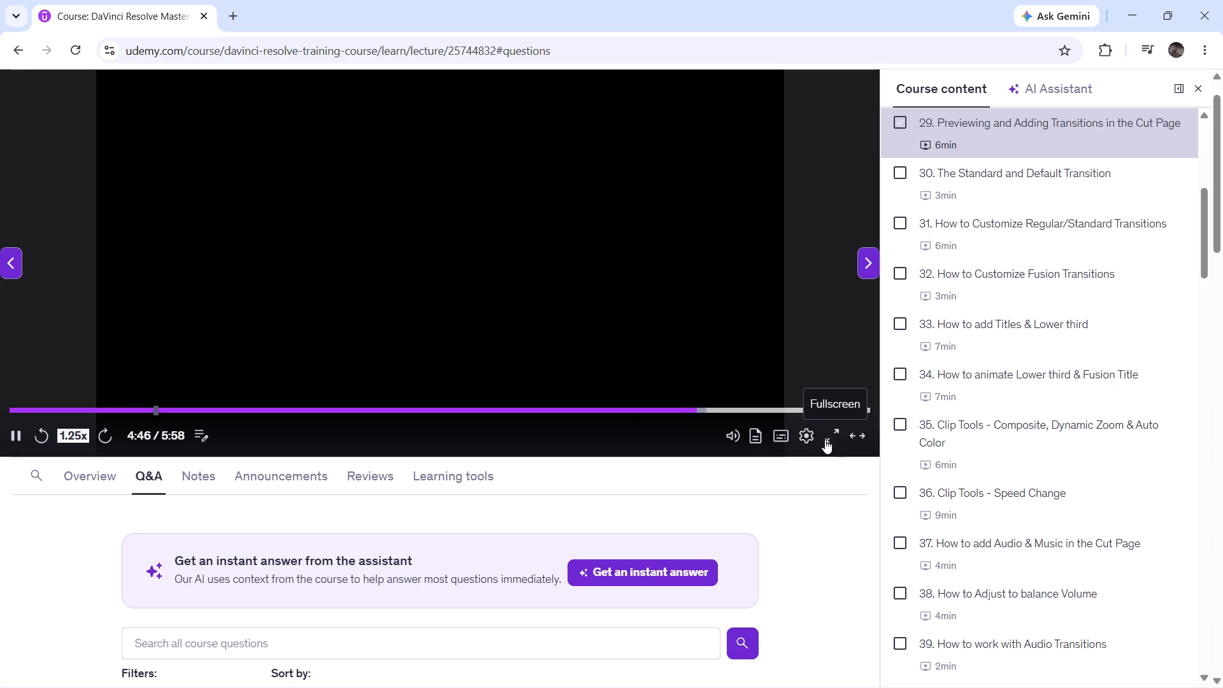
pyautogui.click(825, 440)
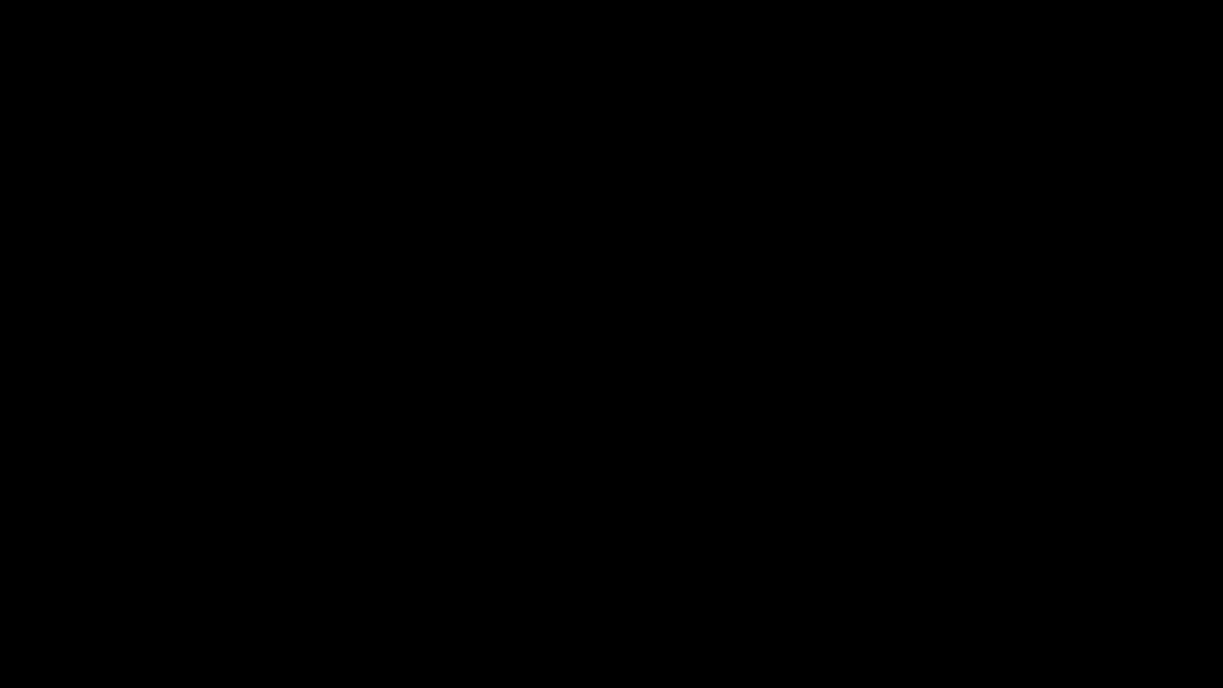
pyautogui.press('space')
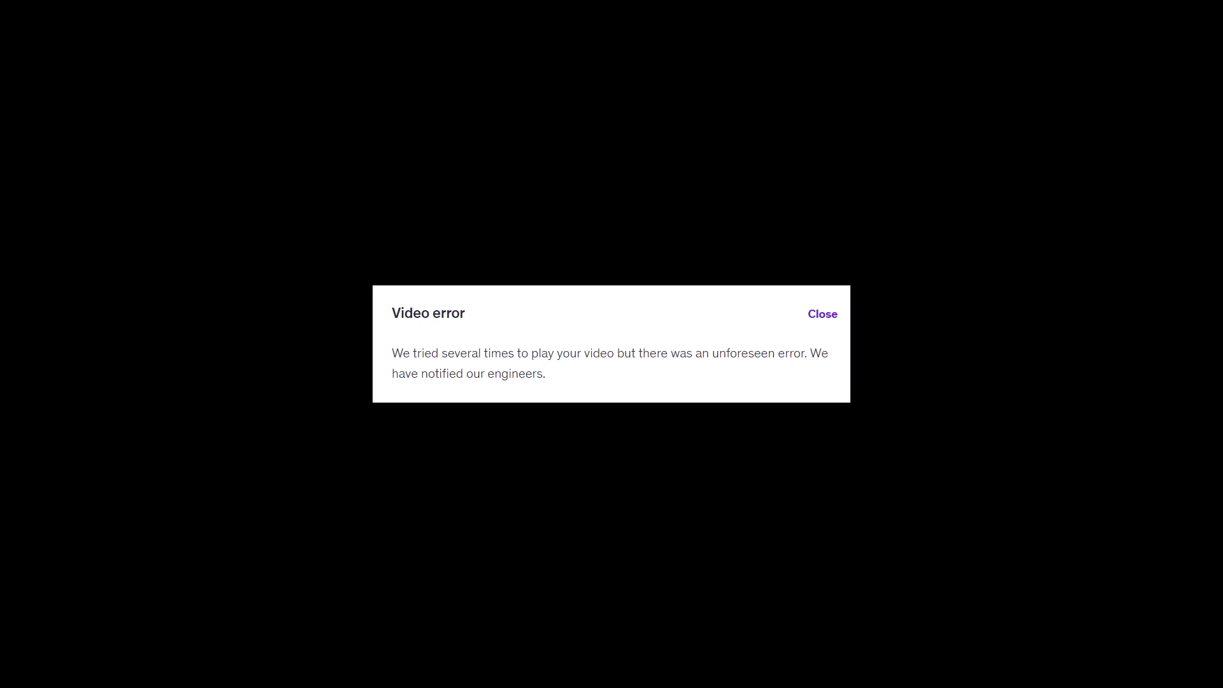
pyautogui.press('f')
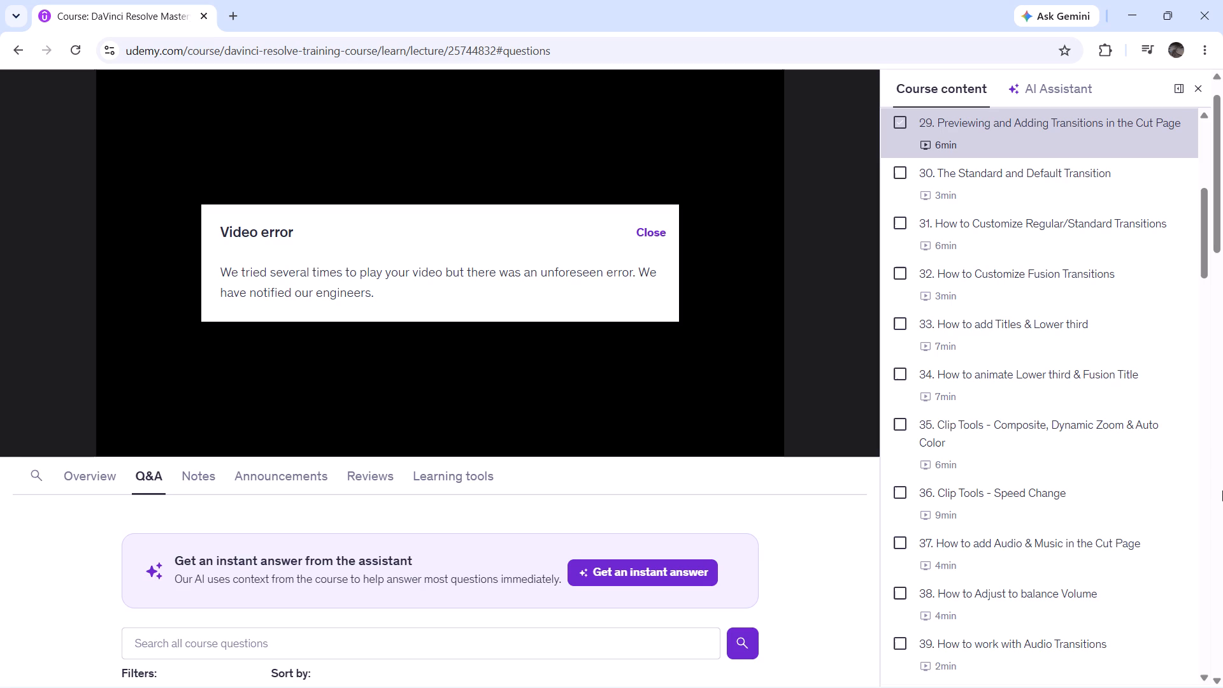
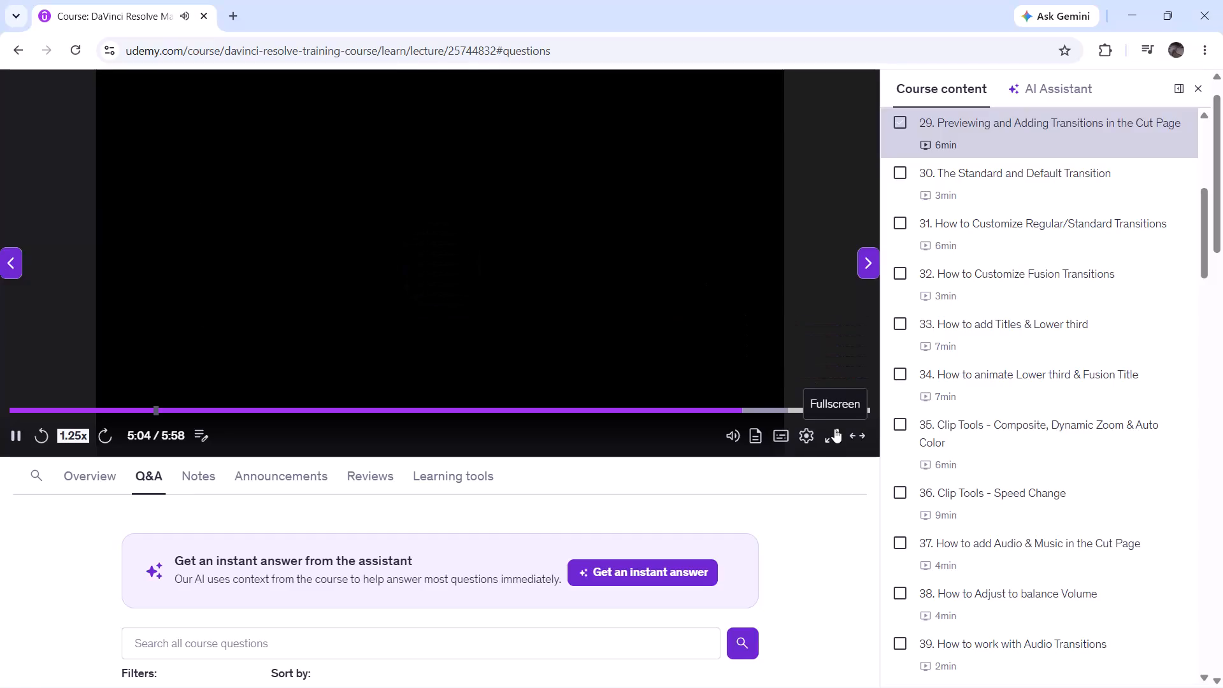
# Switch the lecture 29 video on Cut page transitions to full screen while it plays.
pyautogui.click(835, 429)
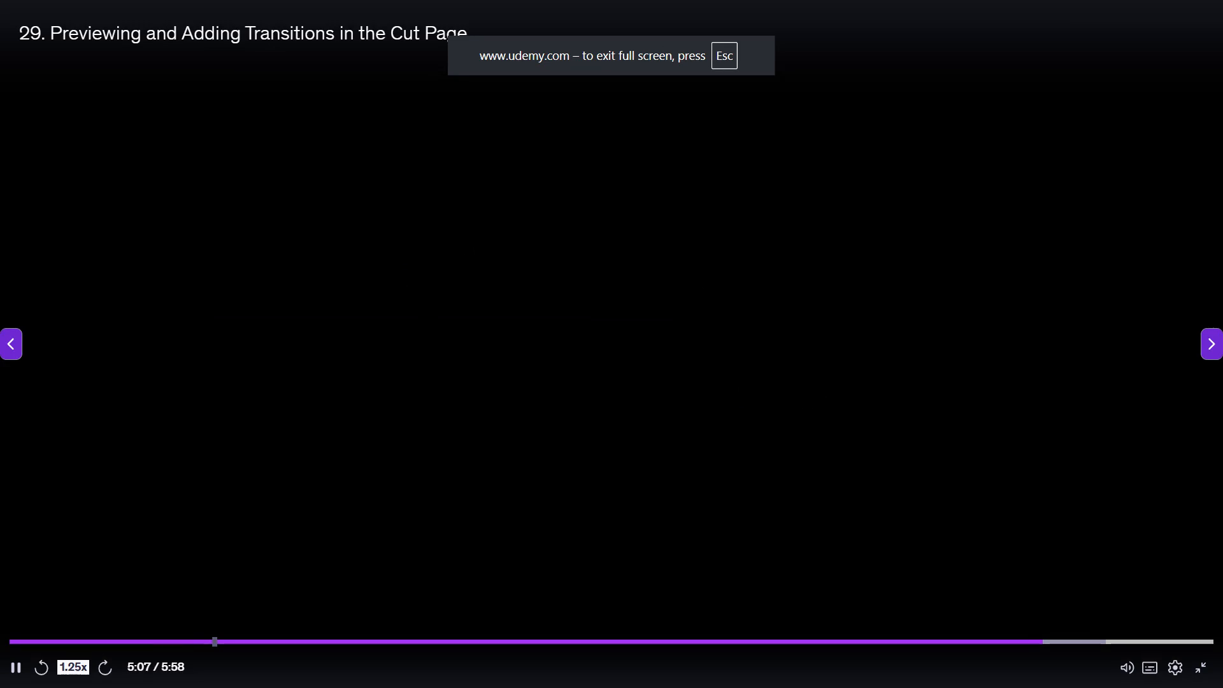
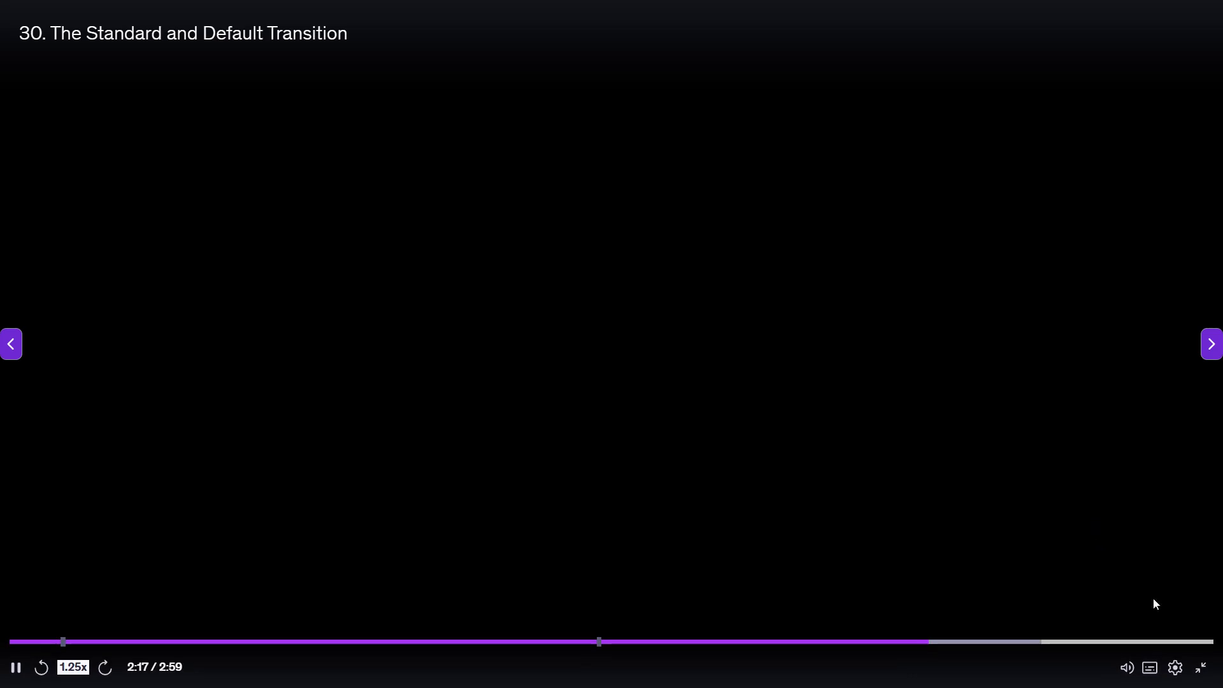
# Exit full screen on the lecture 30 video about the standard and default transition while it plays.
pyautogui.click(1199, 670)
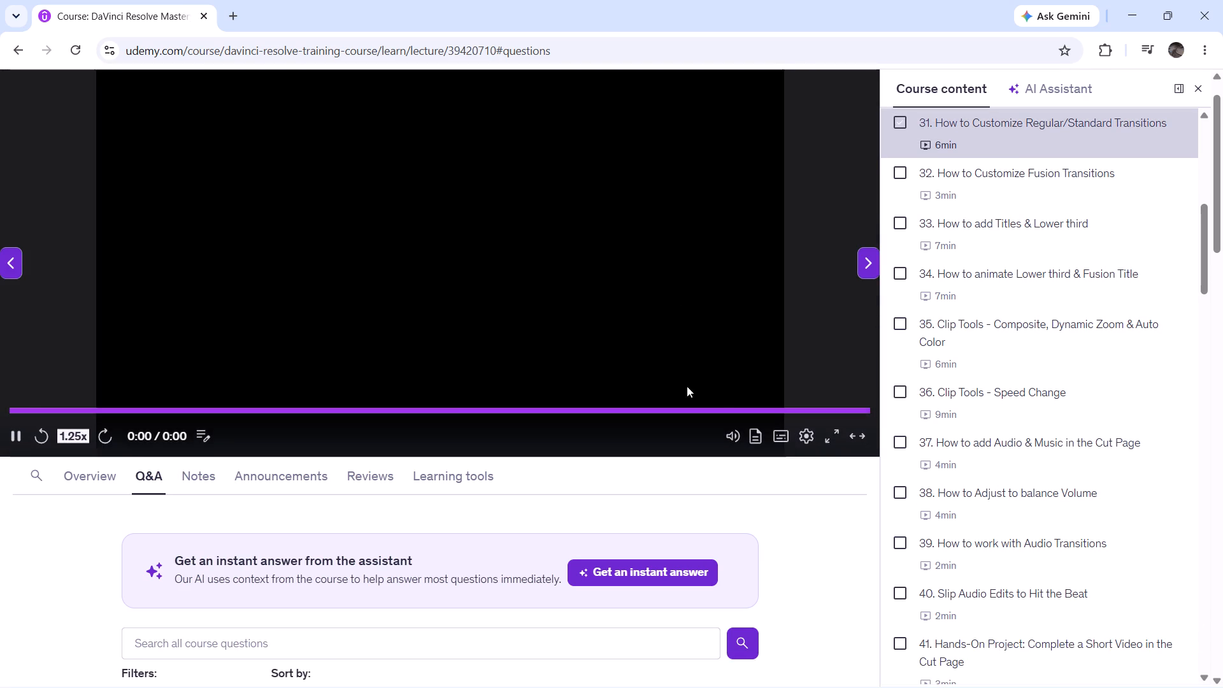
# Switch the lecture 31 video on customizing regular/standard transitions to full screen and keep it playing.
pyautogui.click(827, 434)
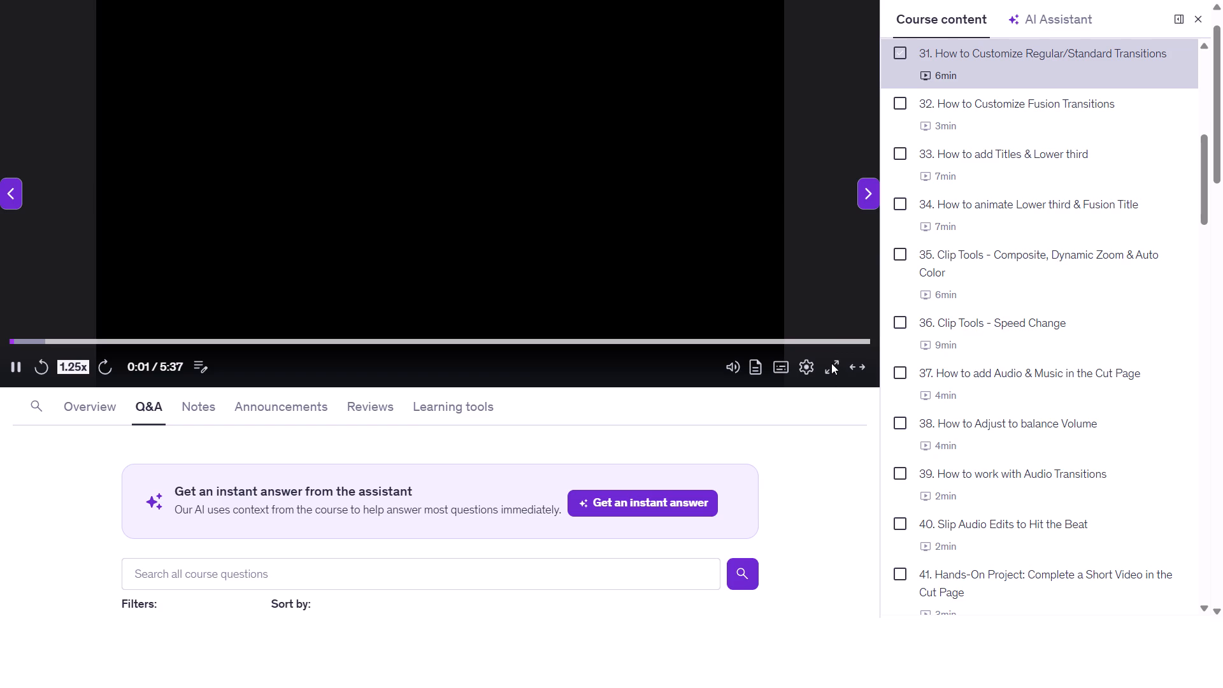
pyautogui.press('f')
pyautogui.press('space')
pyautogui.press('F11')
pyautogui.press('F11')
pyautogui.press('f')
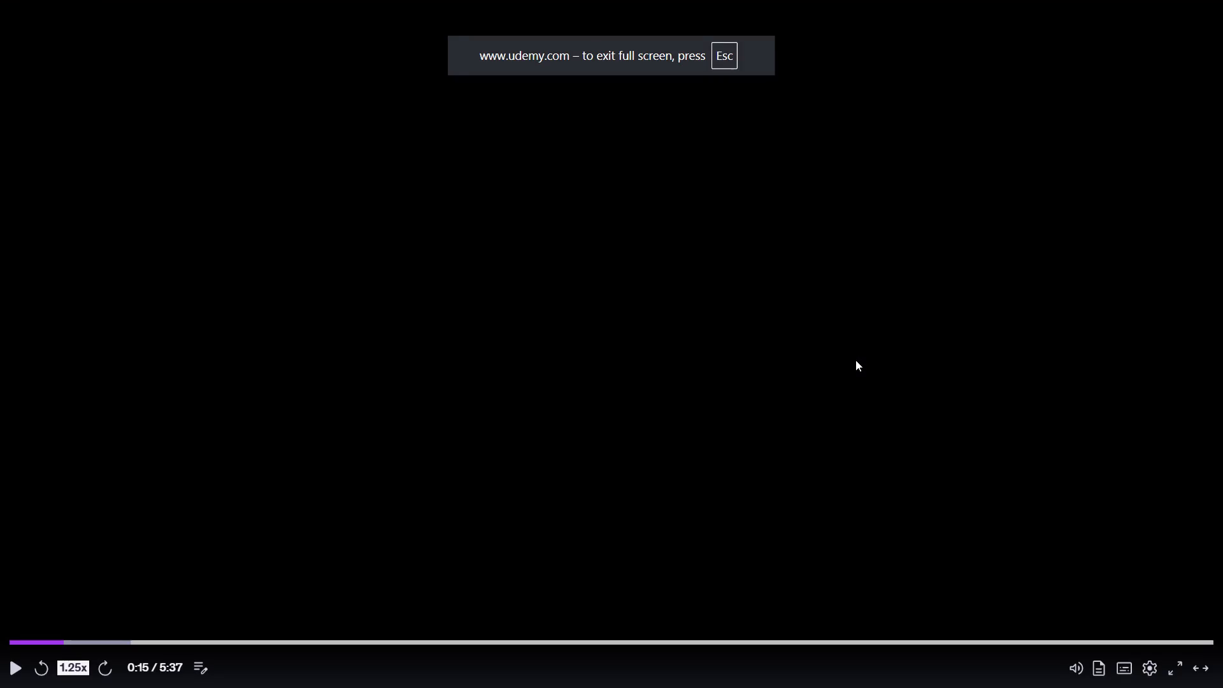
pyautogui.press('space')
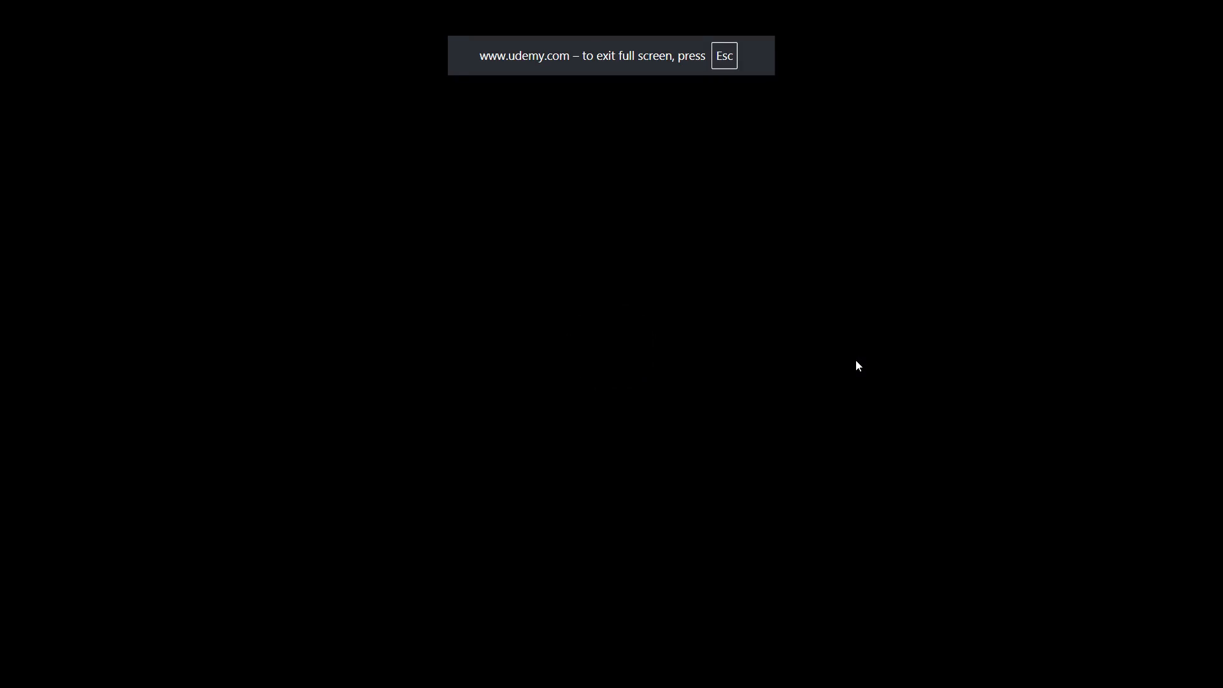
# Rewind the lecture 31 video to near its beginning and let it play from there.
pyautogui.press('Left')
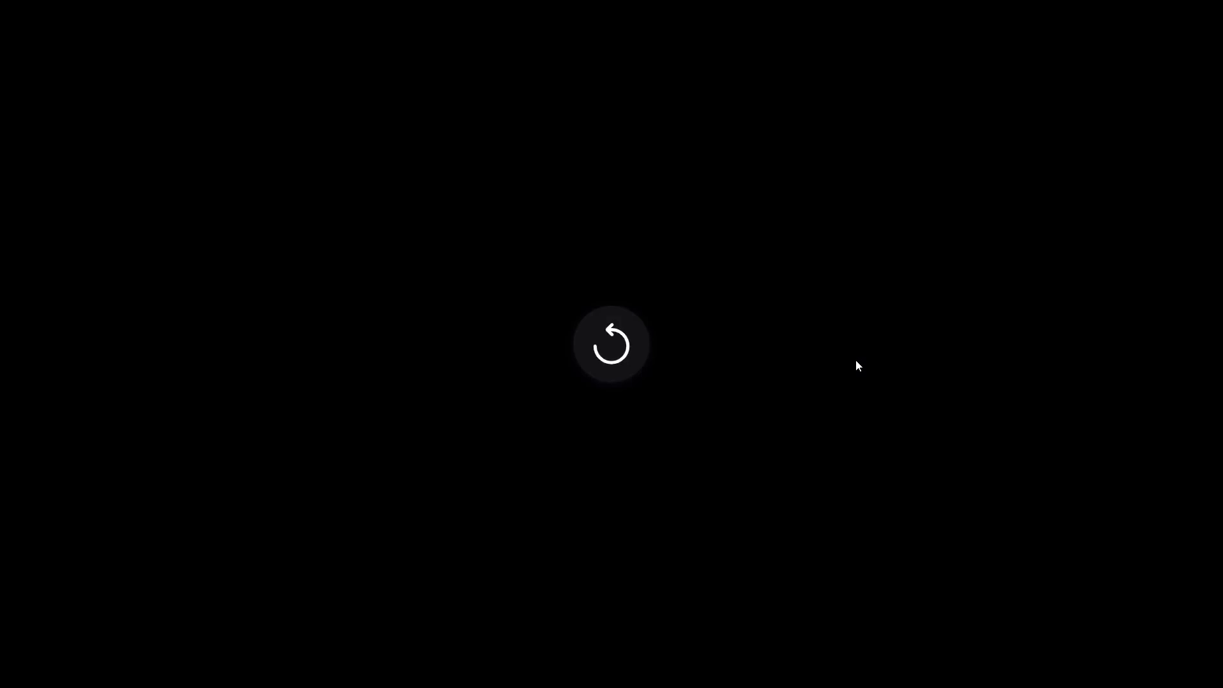
pyautogui.press('Left')
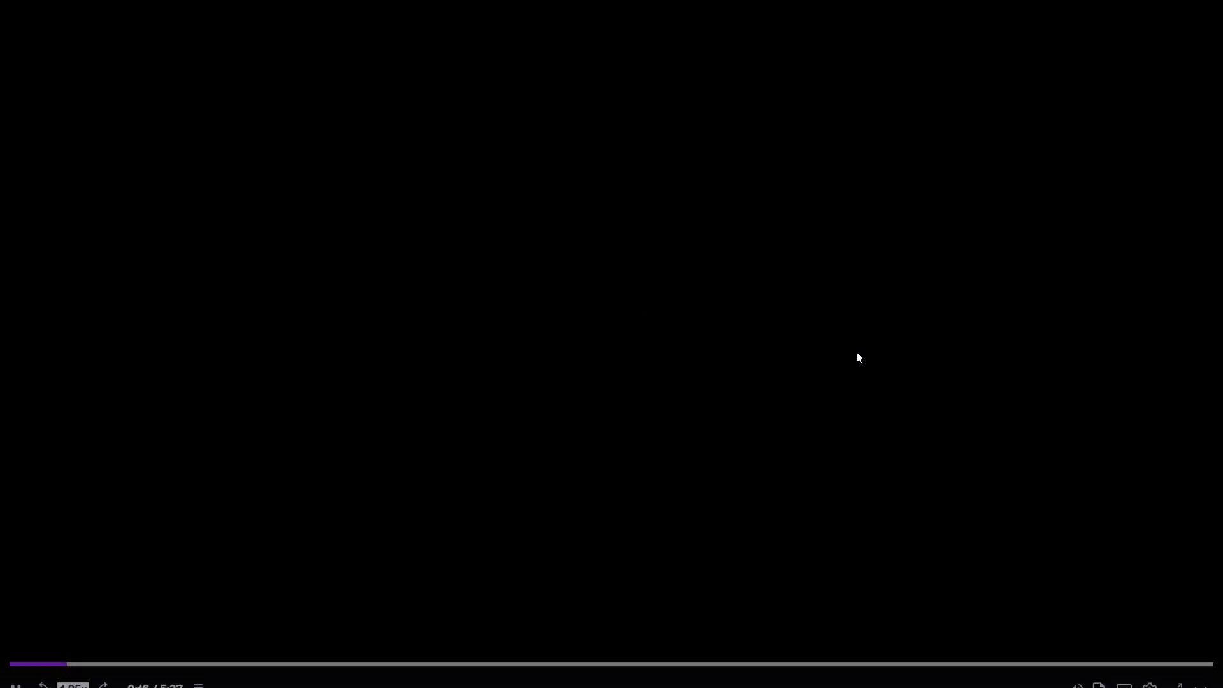
pyautogui.press('Left')
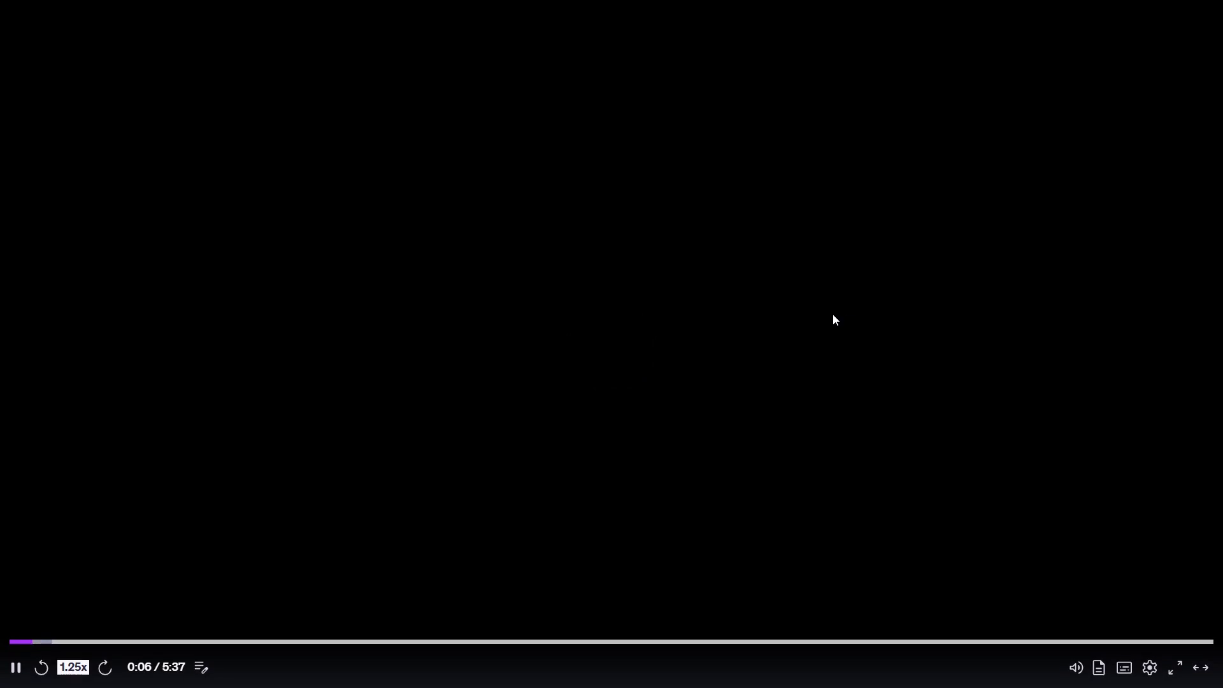
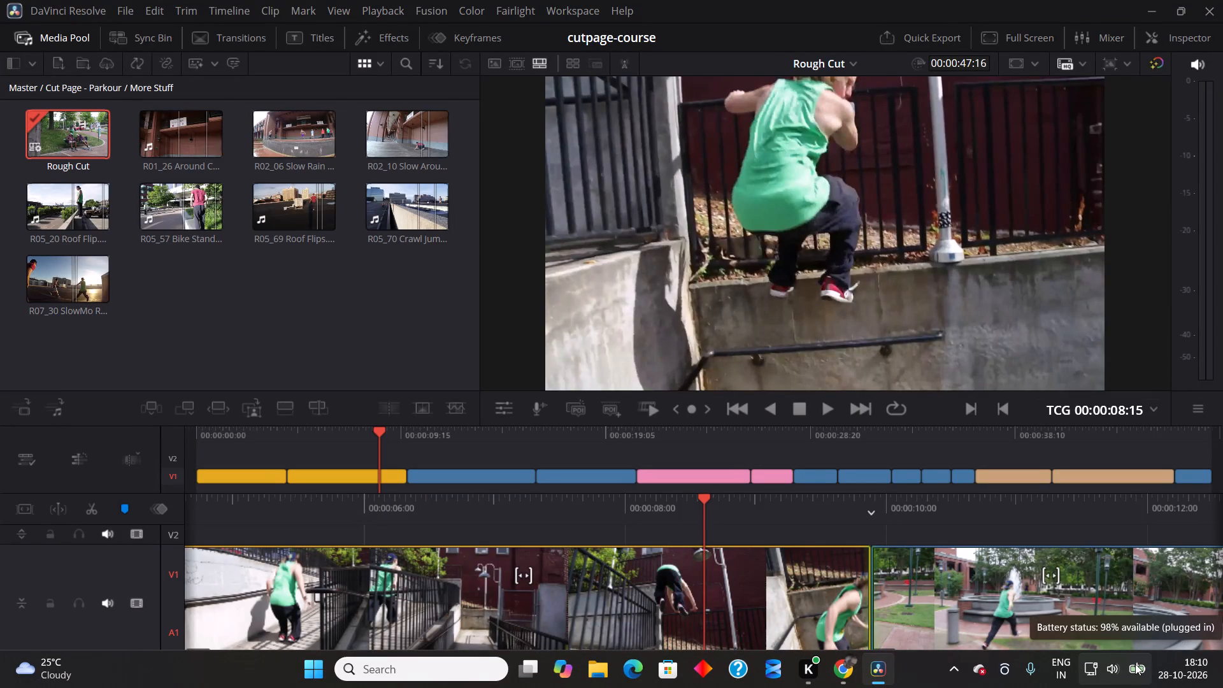
# Switch to the lecture 31 video in Chrome, resume its playback and show it full screen.
pyautogui.click(850, 668)
pyautogui.click(741, 249)
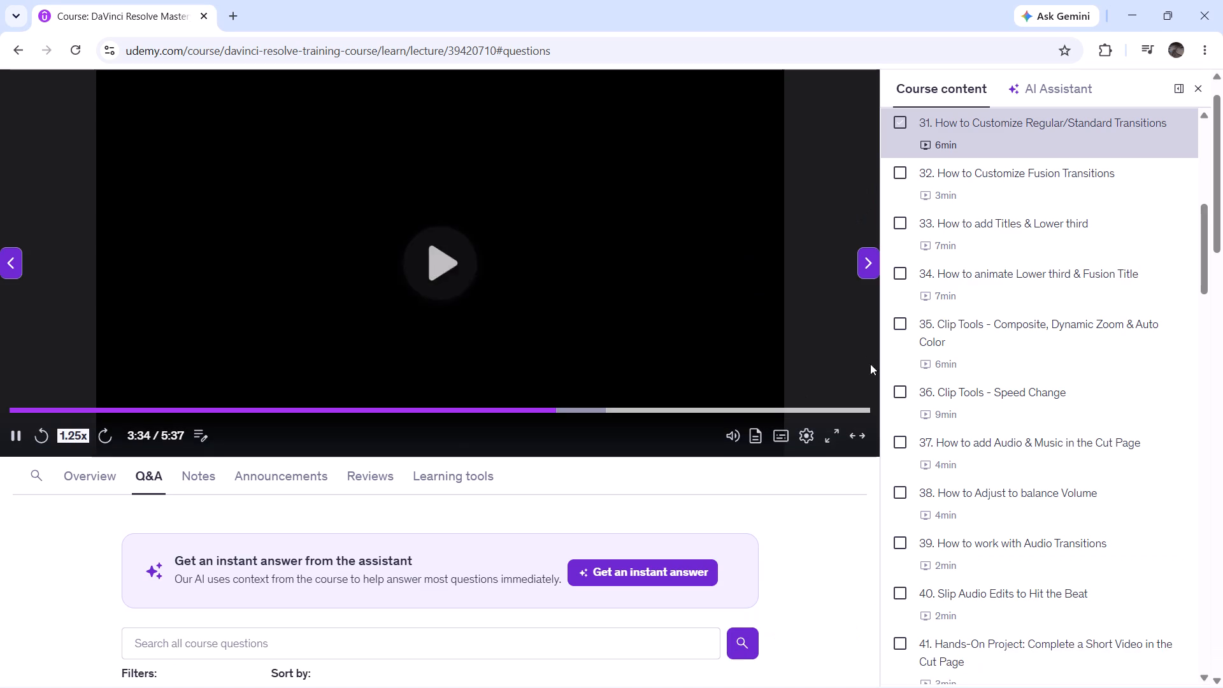
pyautogui.click(831, 436)
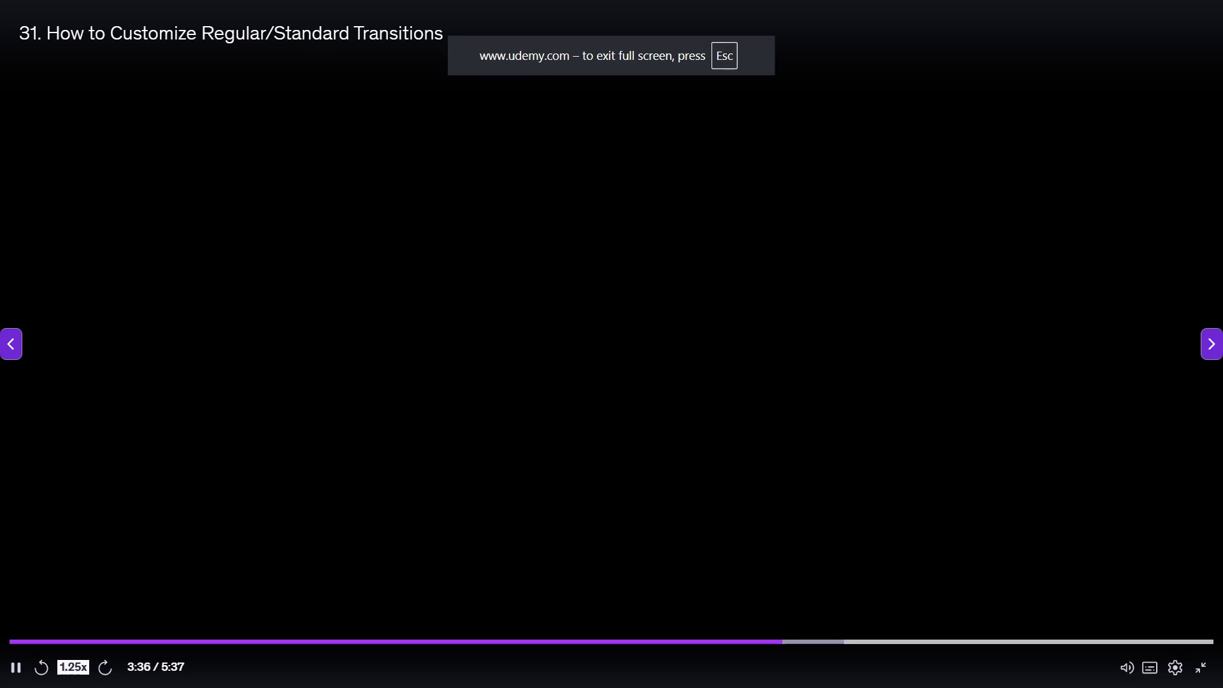
# Rewind the lecture 31 video on customizing standard transitions to about 2:06 and resume playback from there.
pyautogui.press('Left')
pyautogui.press('Left')
pyautogui.press('Left')
pyautogui.press('Left')
pyautogui.press('Left')
pyautogui.press('Left')
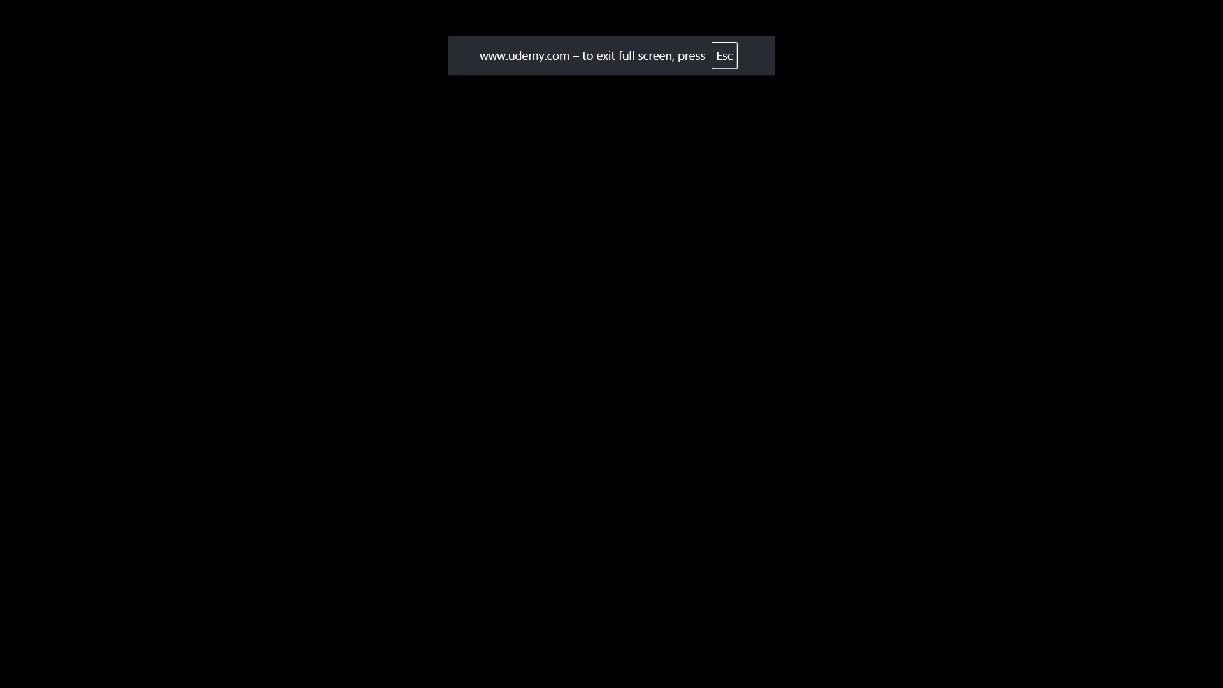
pyautogui.press('Left')
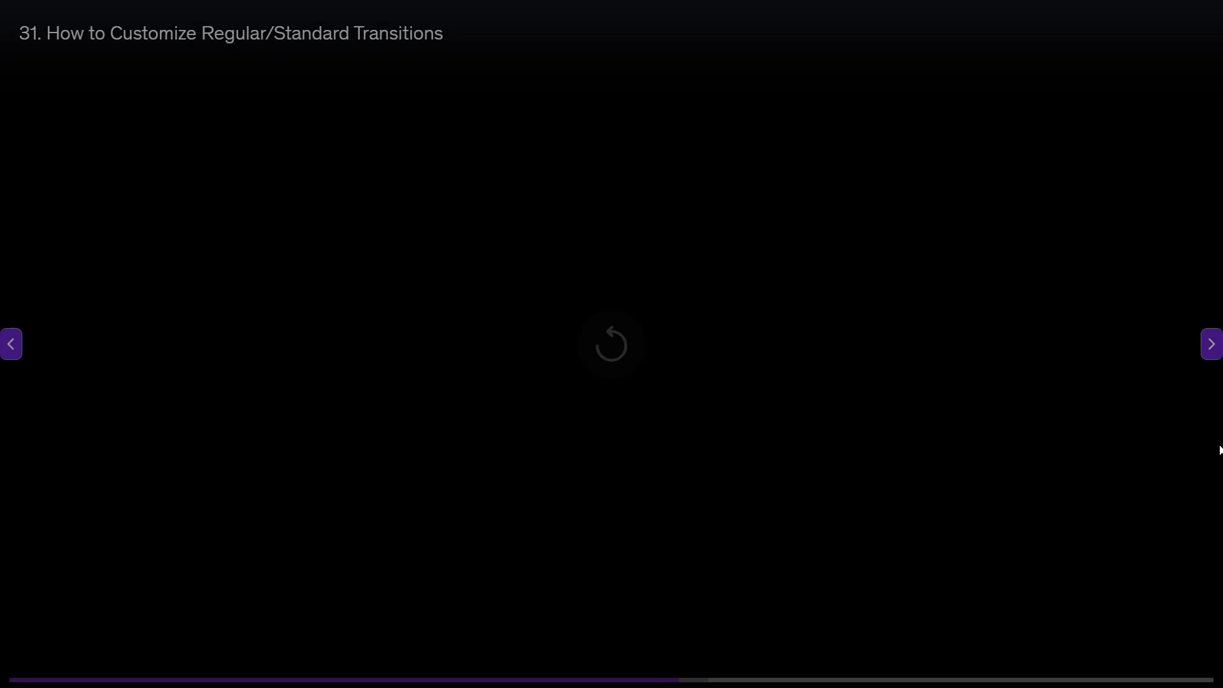
pyautogui.press('Left')
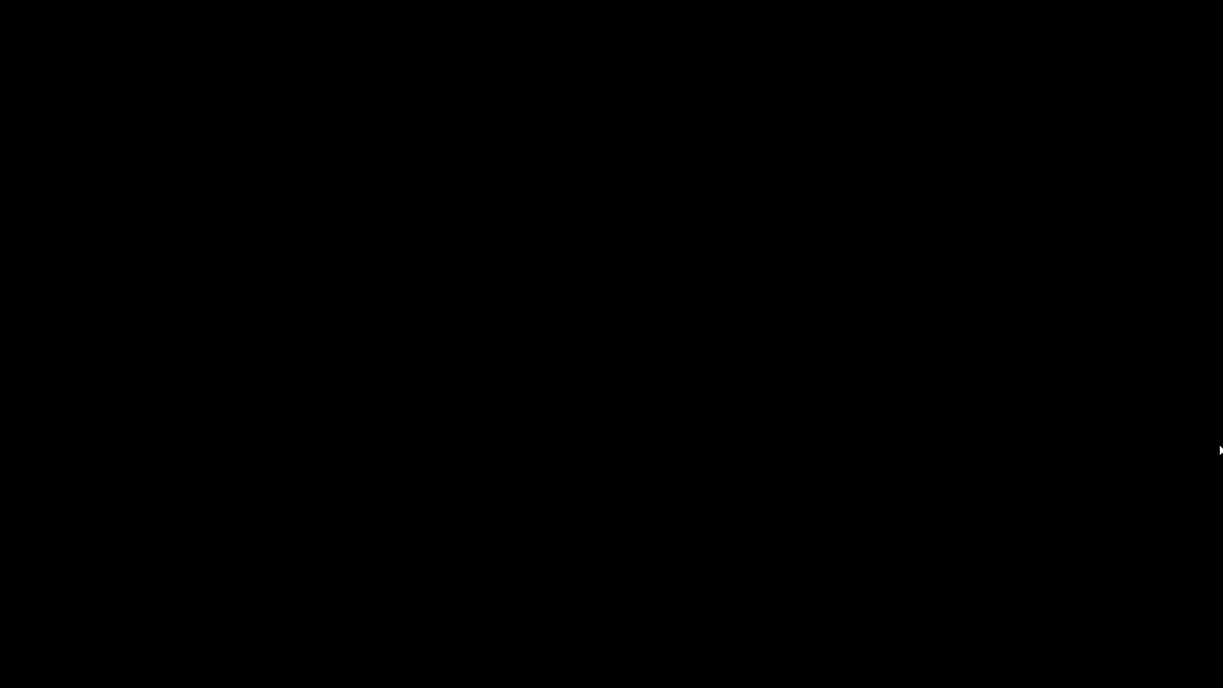
pyautogui.press('Left')
pyautogui.press('Left')
pyautogui.press('Left')
pyautogui.press('Left')
pyautogui.press('Left')
pyautogui.press('Left')
pyautogui.press('Left')
pyautogui.press('Left')
pyautogui.press('Left')
pyautogui.press('Left')
pyautogui.press('Left')
pyautogui.press('Left')
pyautogui.press('Left')
pyautogui.click(948, 528)
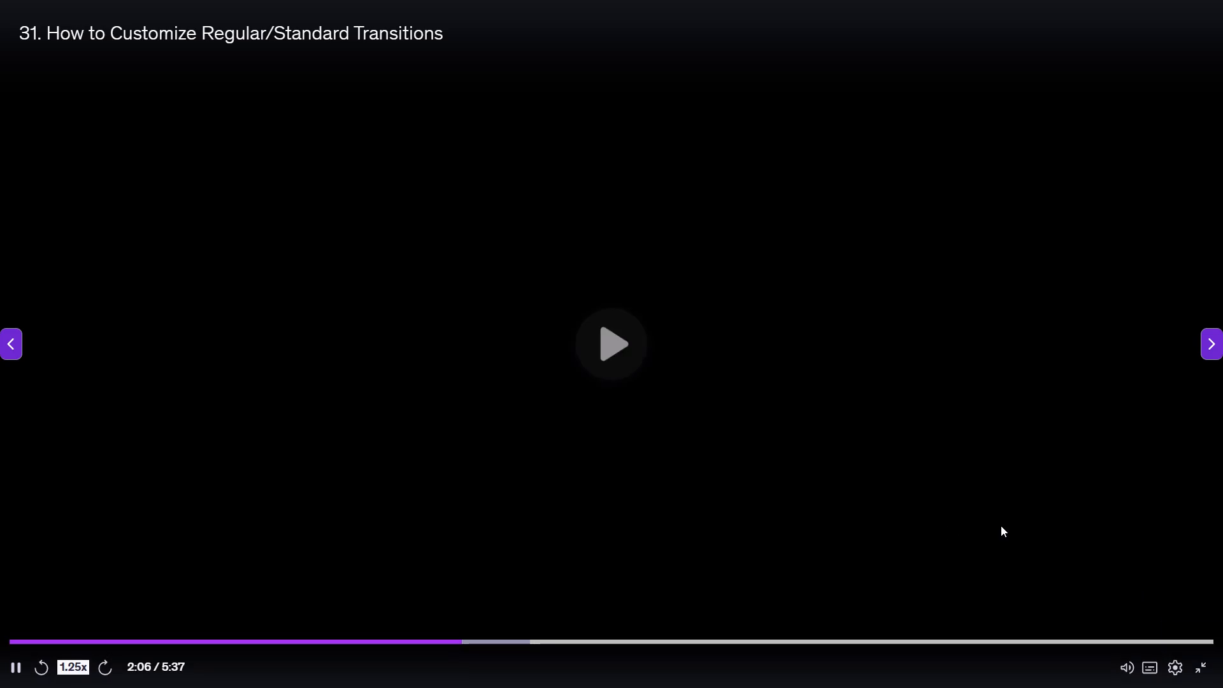
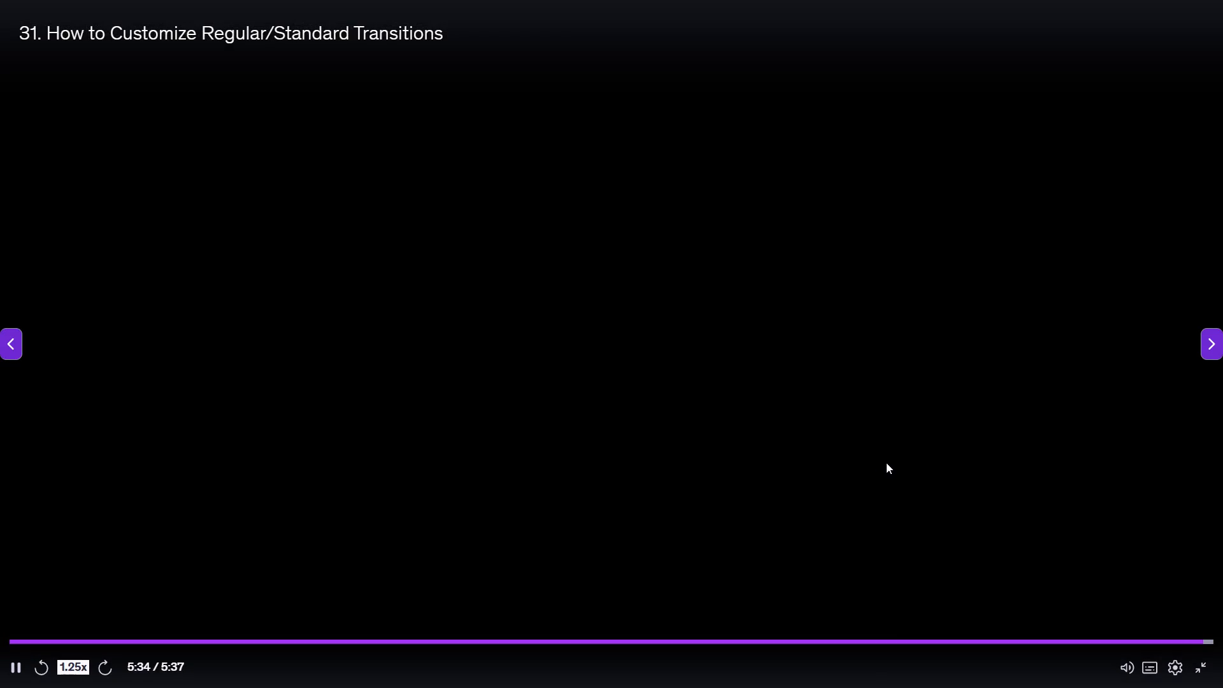
# Leave the full-screen view at the end of lecture 31 and pause lecture 32, How to Customize Fusion Transitions.
pyautogui.click(850, 515)
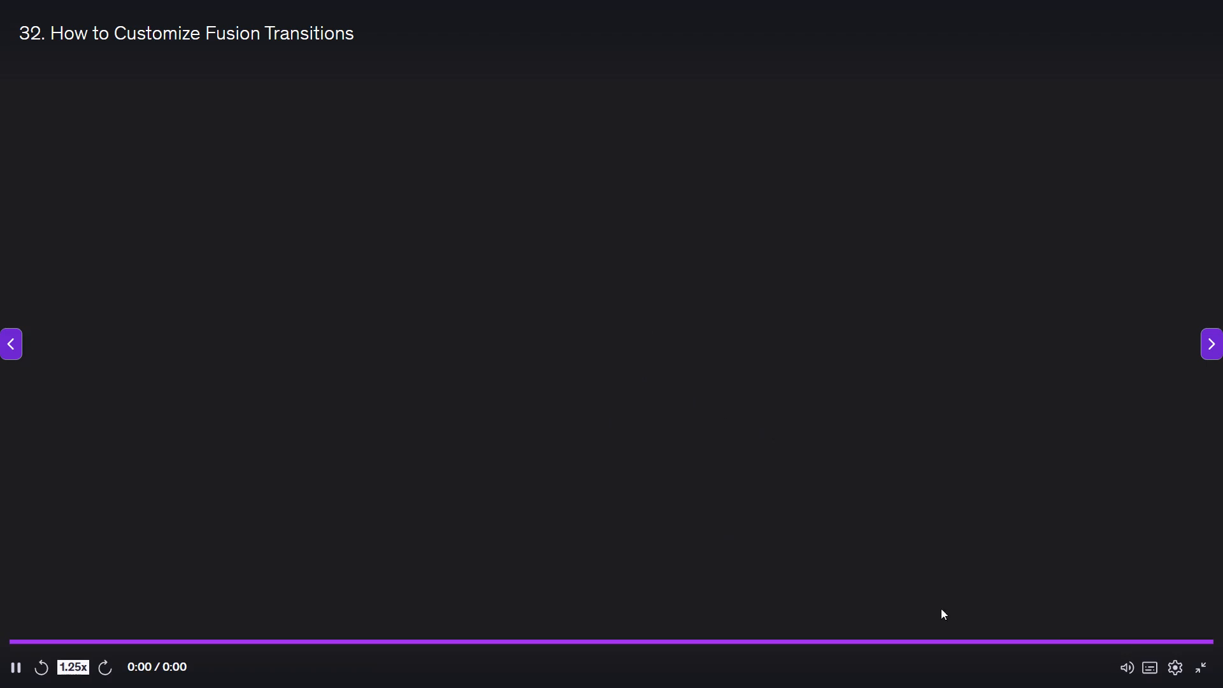
pyautogui.click(1201, 668)
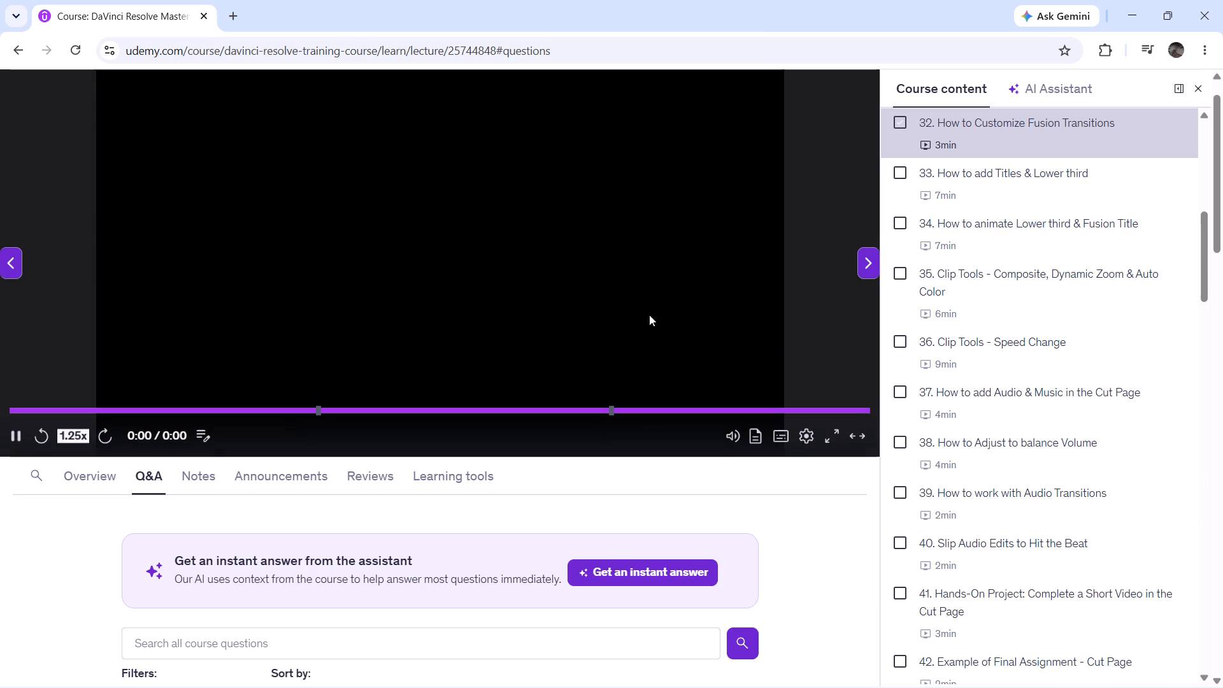
pyautogui.click(649, 315)
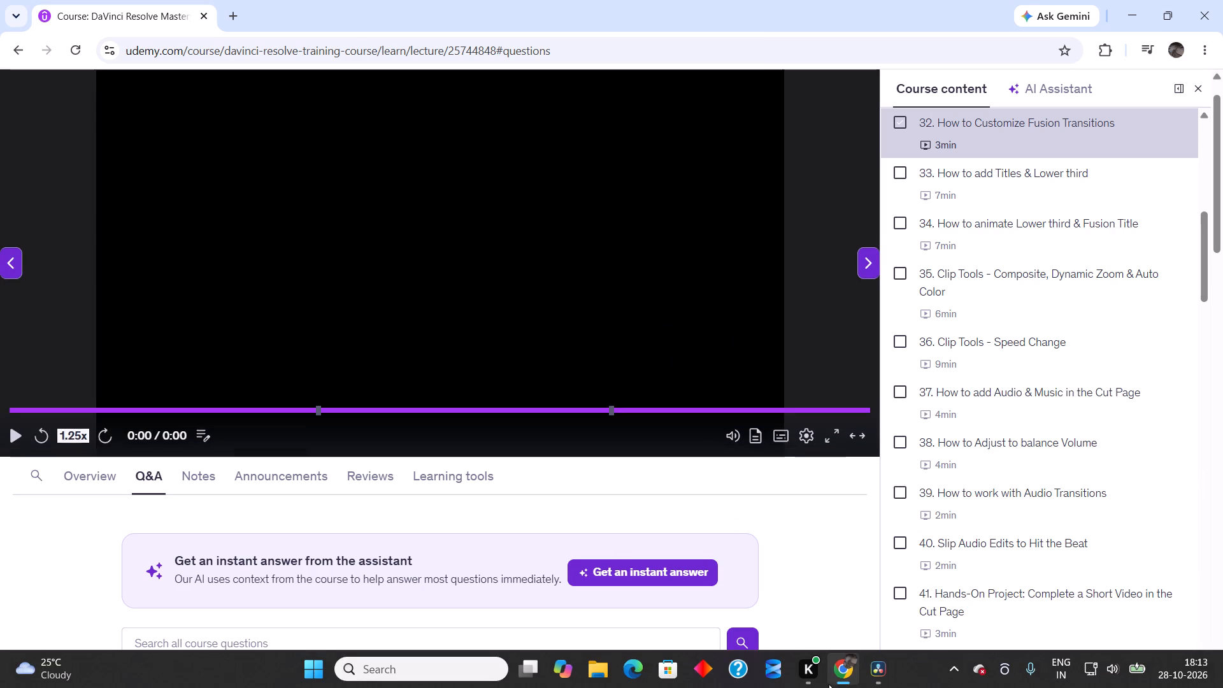
pyautogui.click(885, 677)
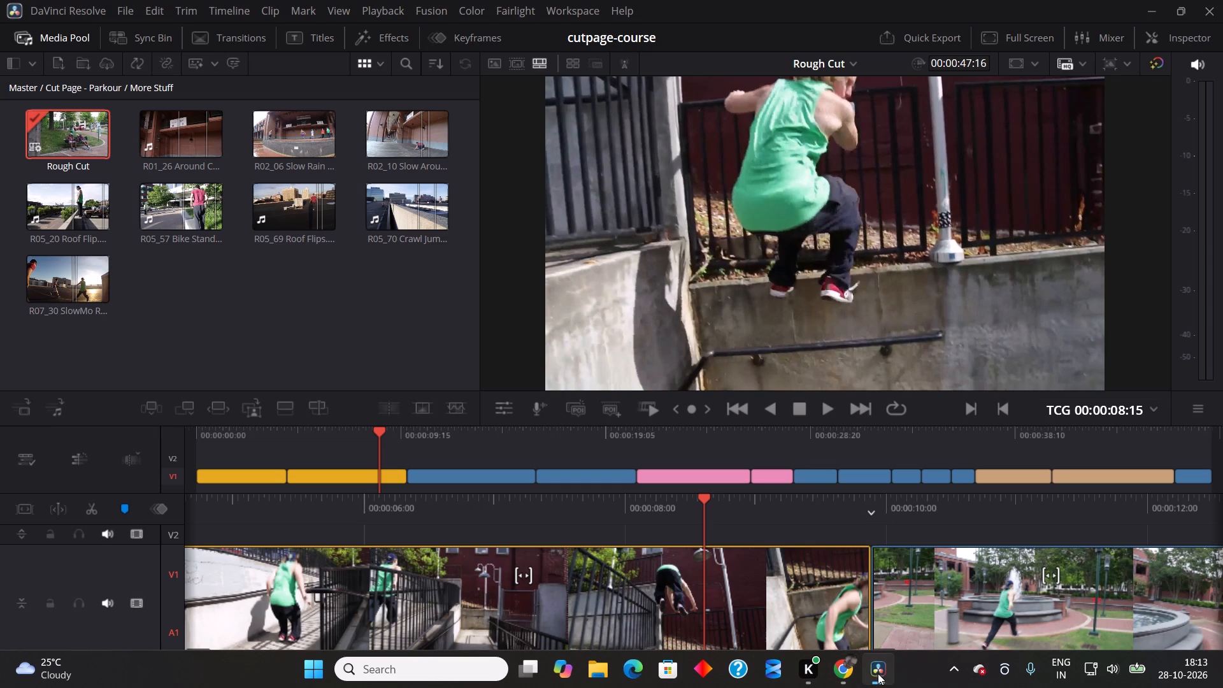
pyautogui.click(638, 658)
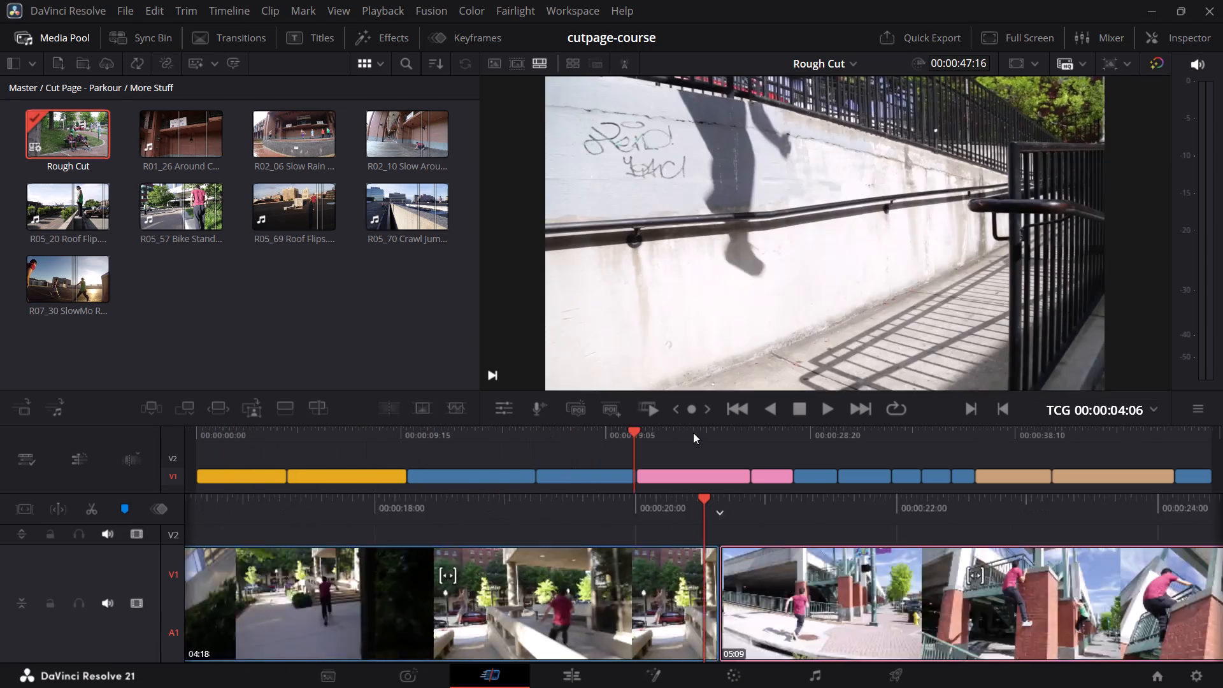
pyautogui.moveTo(693, 433); pyautogui.dragTo(1157, 456)
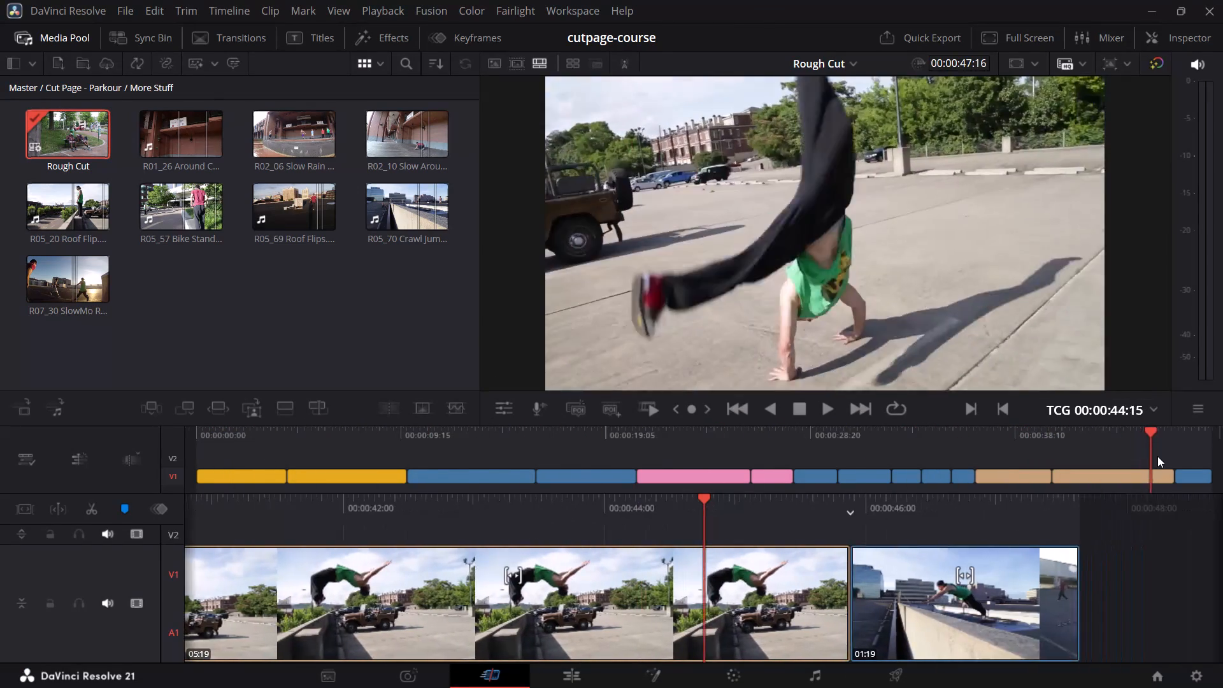
pyautogui.moveTo(1157, 456); pyautogui.dragTo(272, 431)
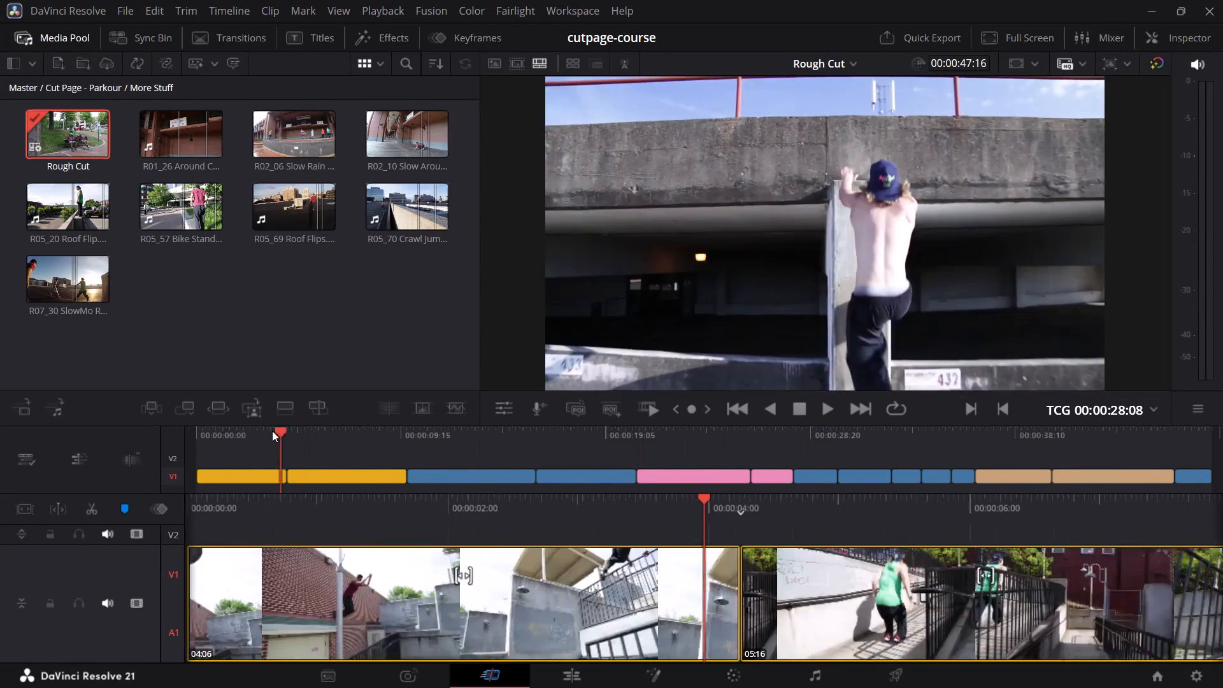
pyautogui.moveTo(272, 431); pyautogui.dragTo(537, 427)
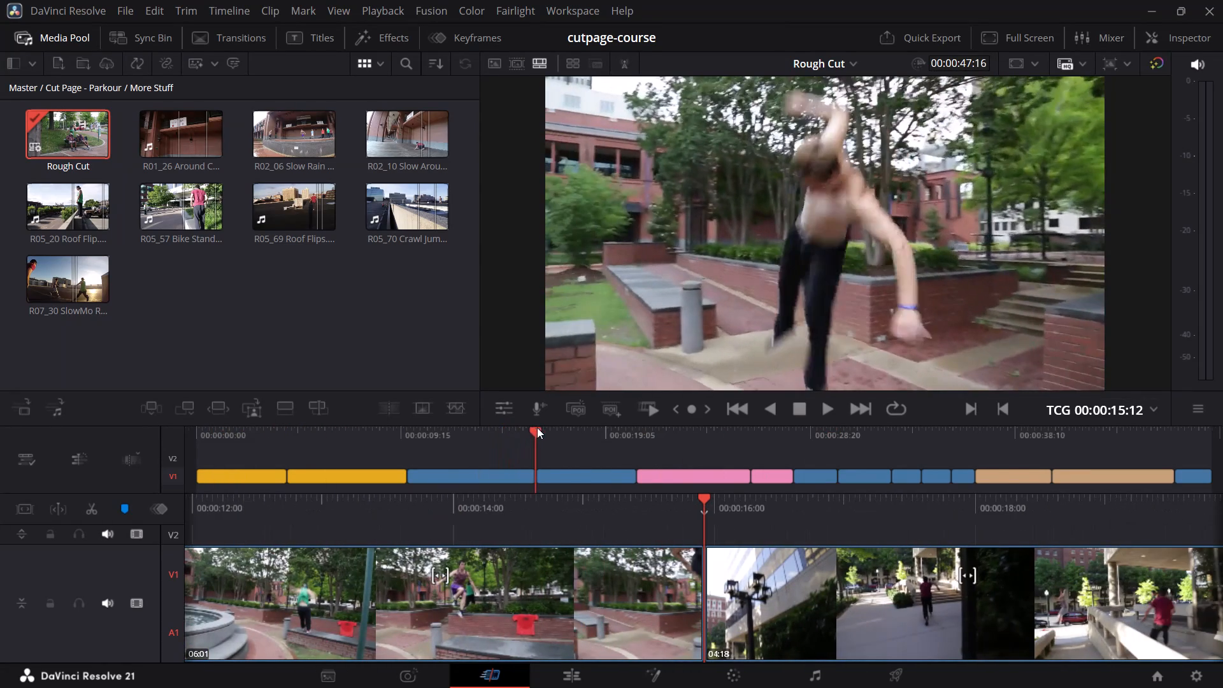
pyautogui.moveTo(537, 427); pyautogui.dragTo(501, 430)
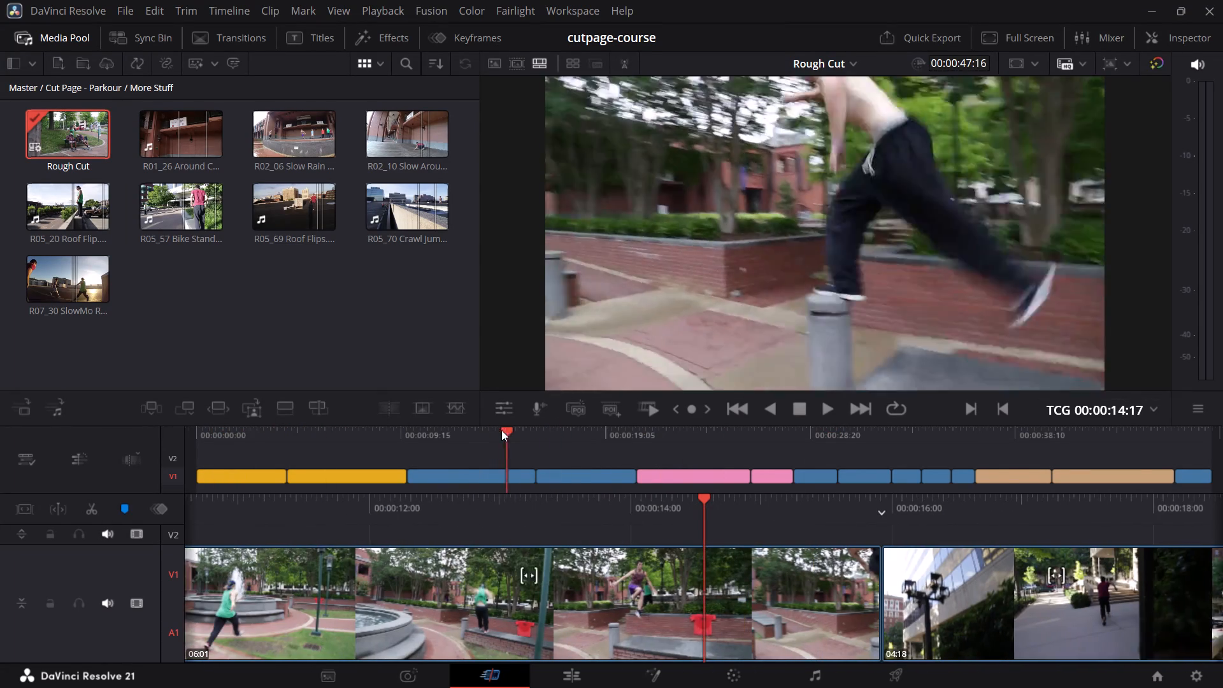
pyautogui.moveTo(501, 430); pyautogui.dragTo(566, 434)
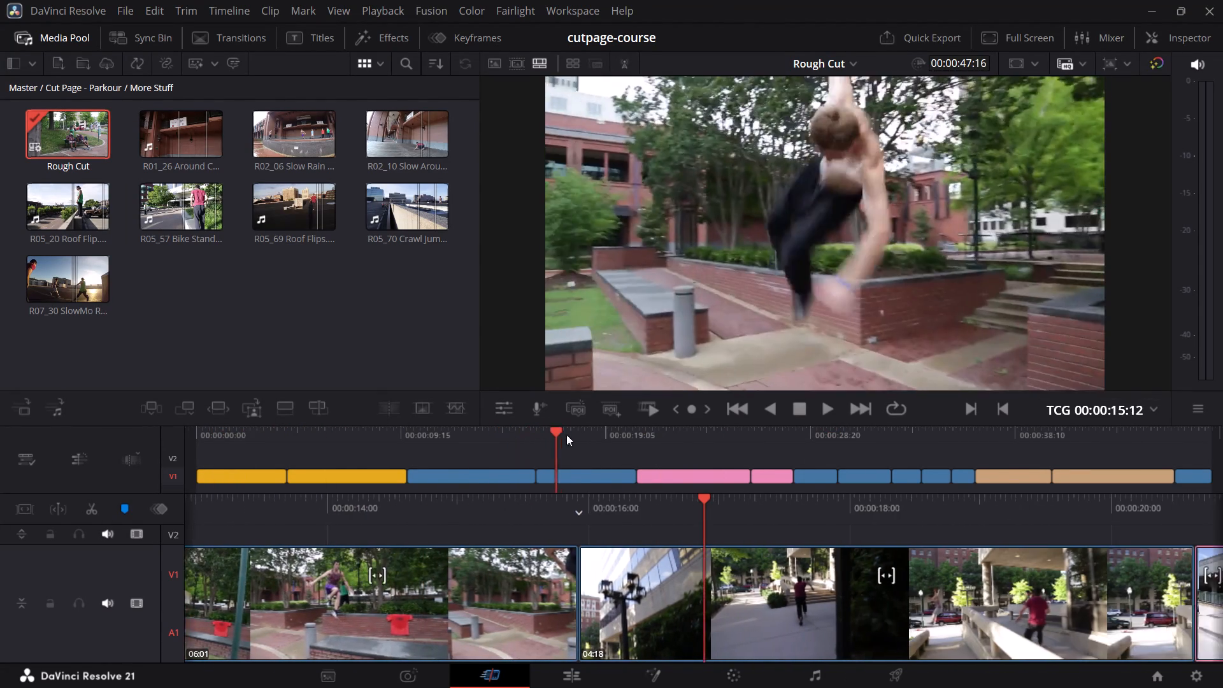
pyautogui.moveTo(566, 434); pyautogui.dragTo(829, 464)
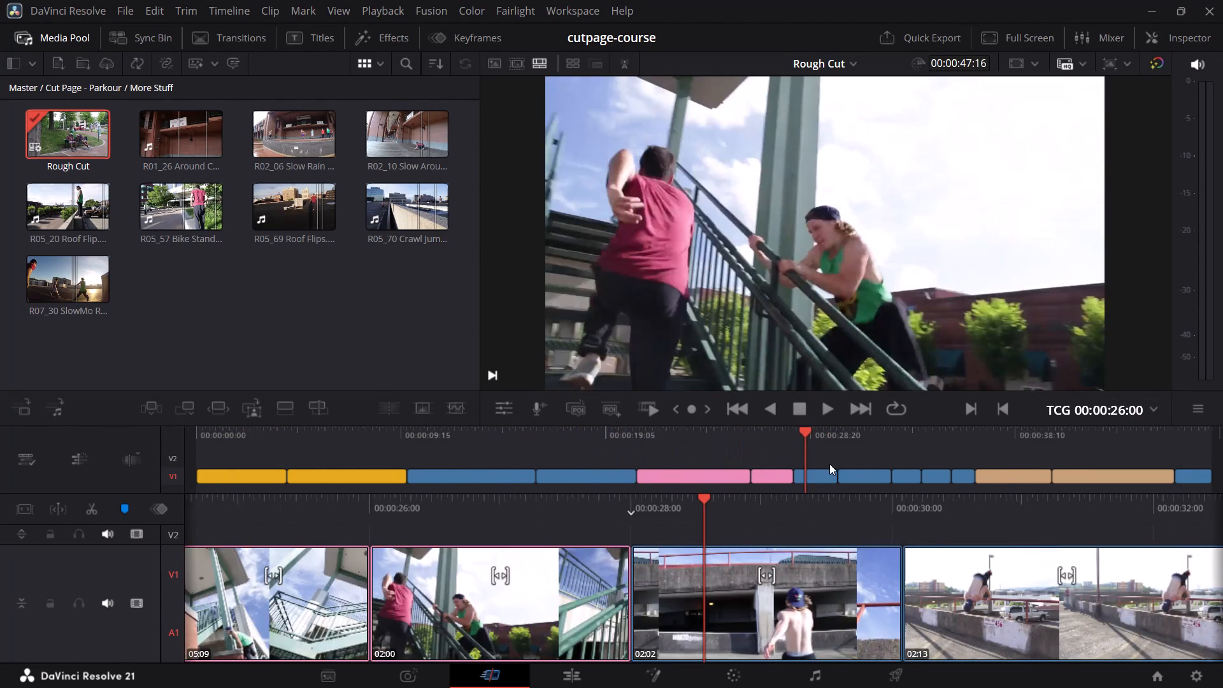
pyautogui.moveTo(829, 464); pyautogui.dragTo(167, 401)
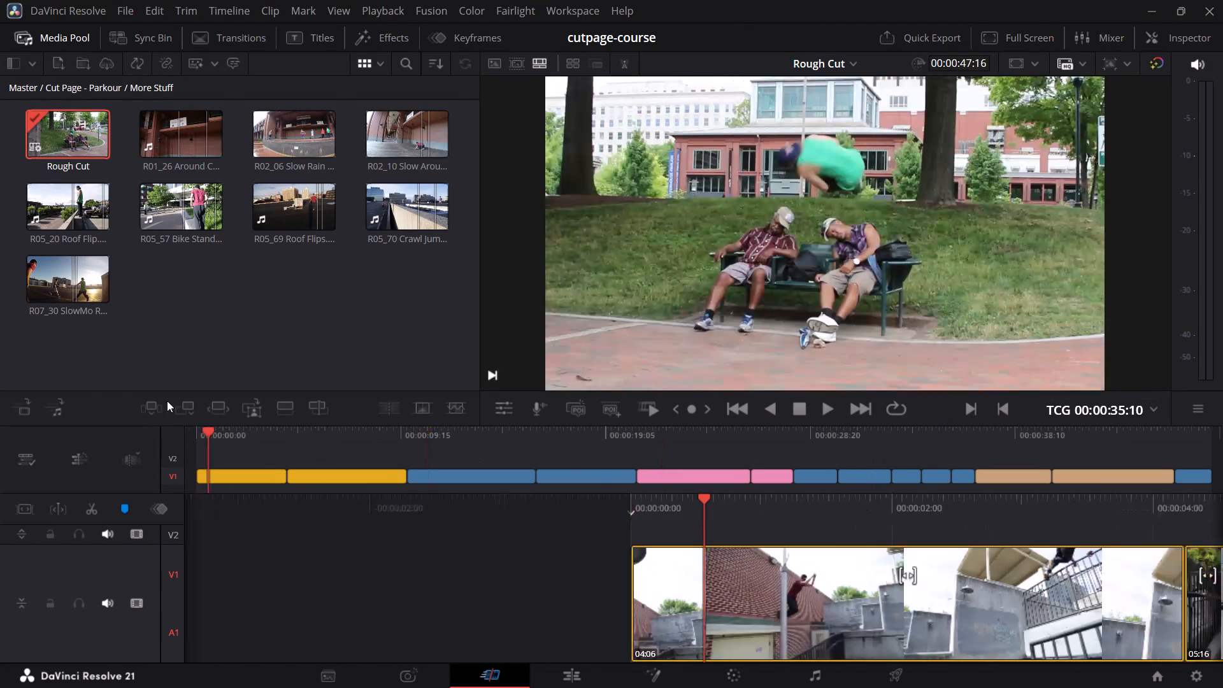
pyautogui.moveTo(167, 401); pyautogui.dragTo(101, 391)
pyautogui.moveTo(230, 438); pyautogui.dragTo(253, 435)
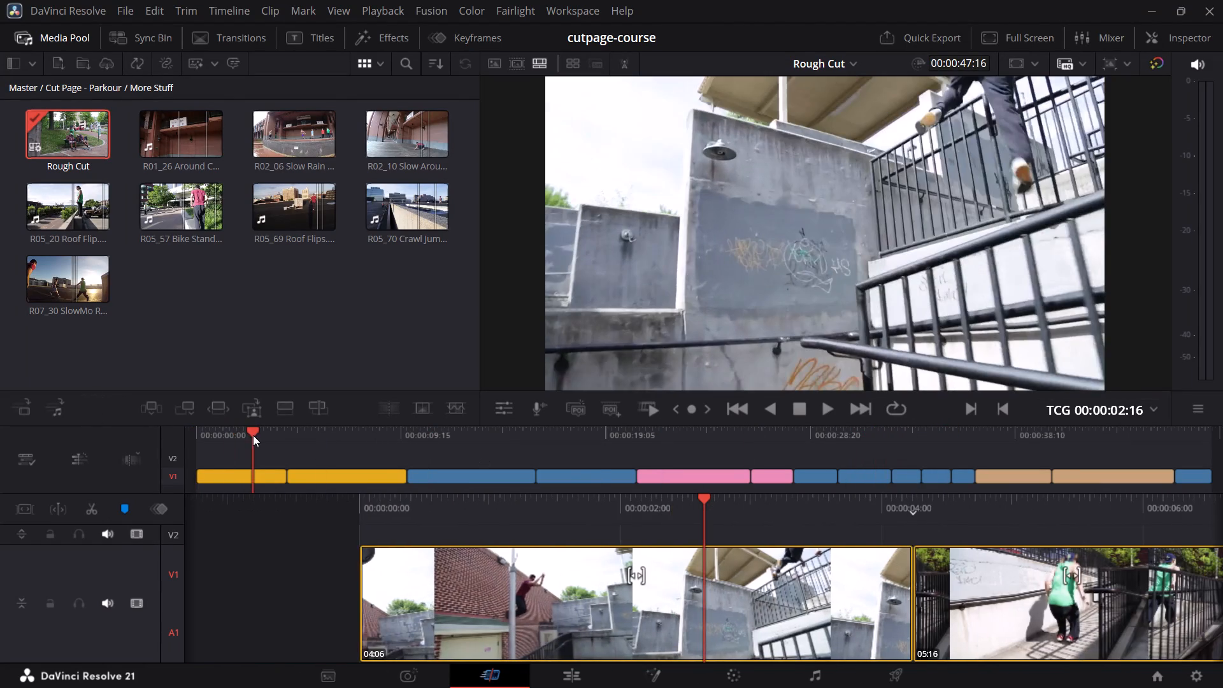
pyautogui.moveTo(253, 435); pyautogui.dragTo(209, 431)
# Go up to the Master bin, open Timeline 1 and place the playhead at its start.
pyautogui.click(74, 91)
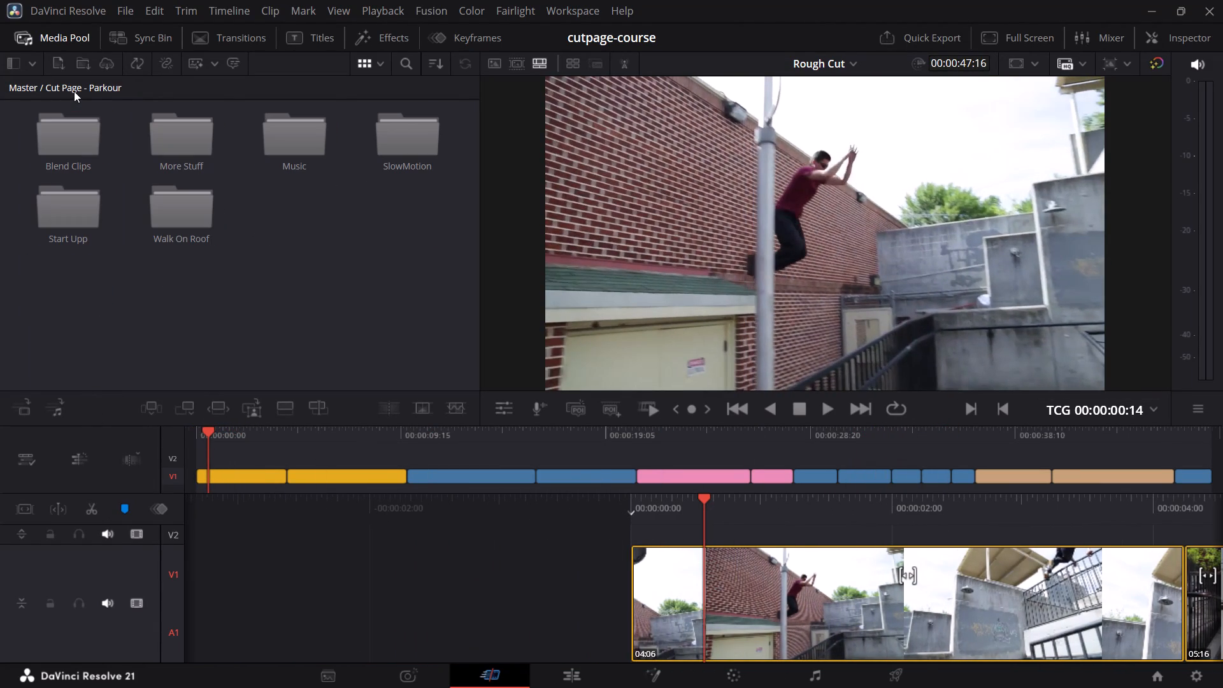
pyautogui.click(19, 86)
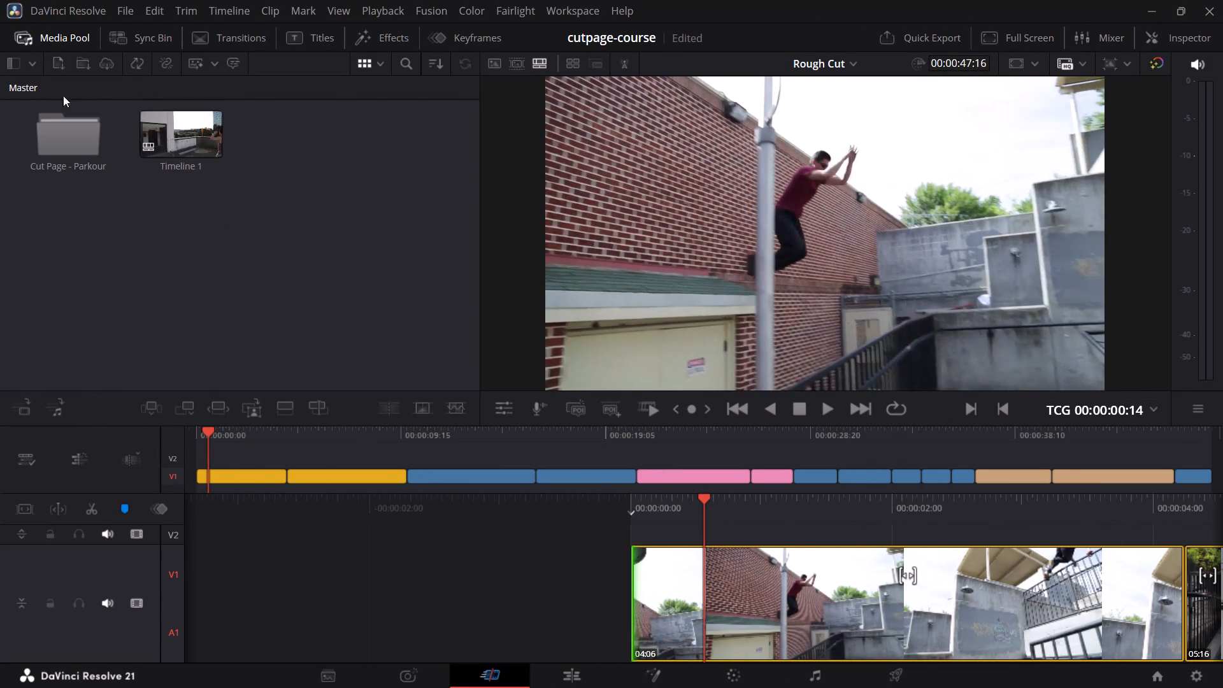
pyautogui.doubleClick(180, 140)
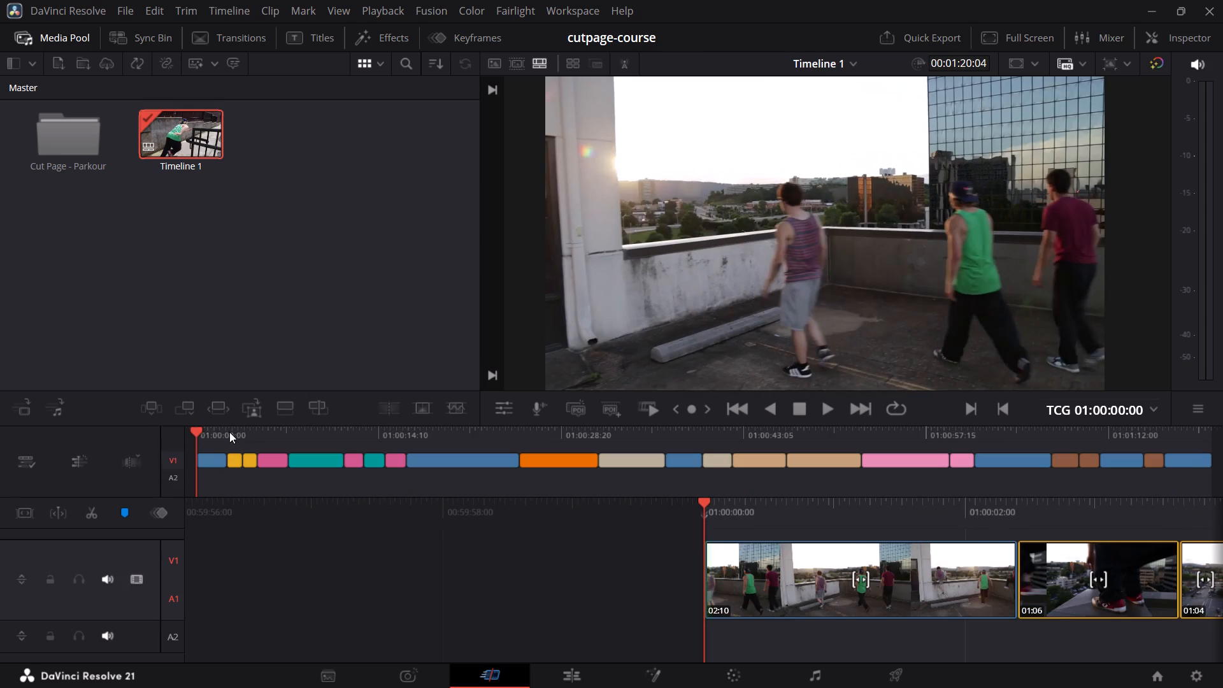
pyautogui.moveTo(228, 431); pyautogui.dragTo(204, 434)
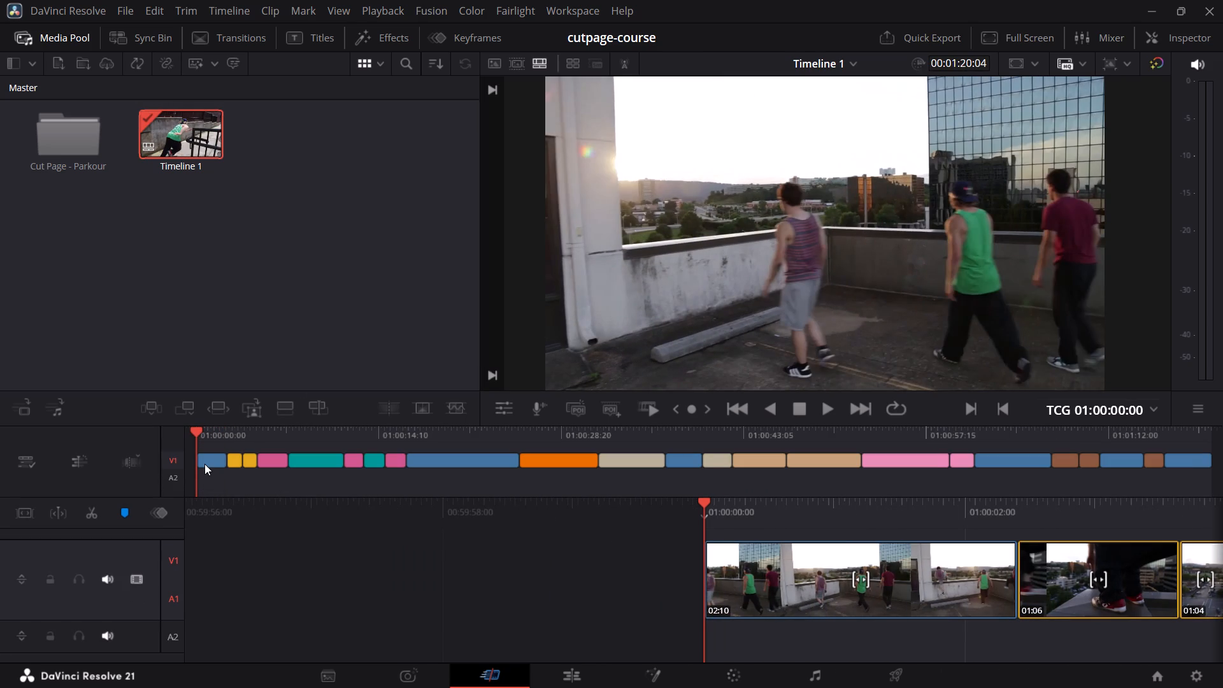
# Set the clip color of the first clip in Timeline 1 to Yellow.
pyautogui.click(204, 462)
pyautogui.rightClick(204, 461)
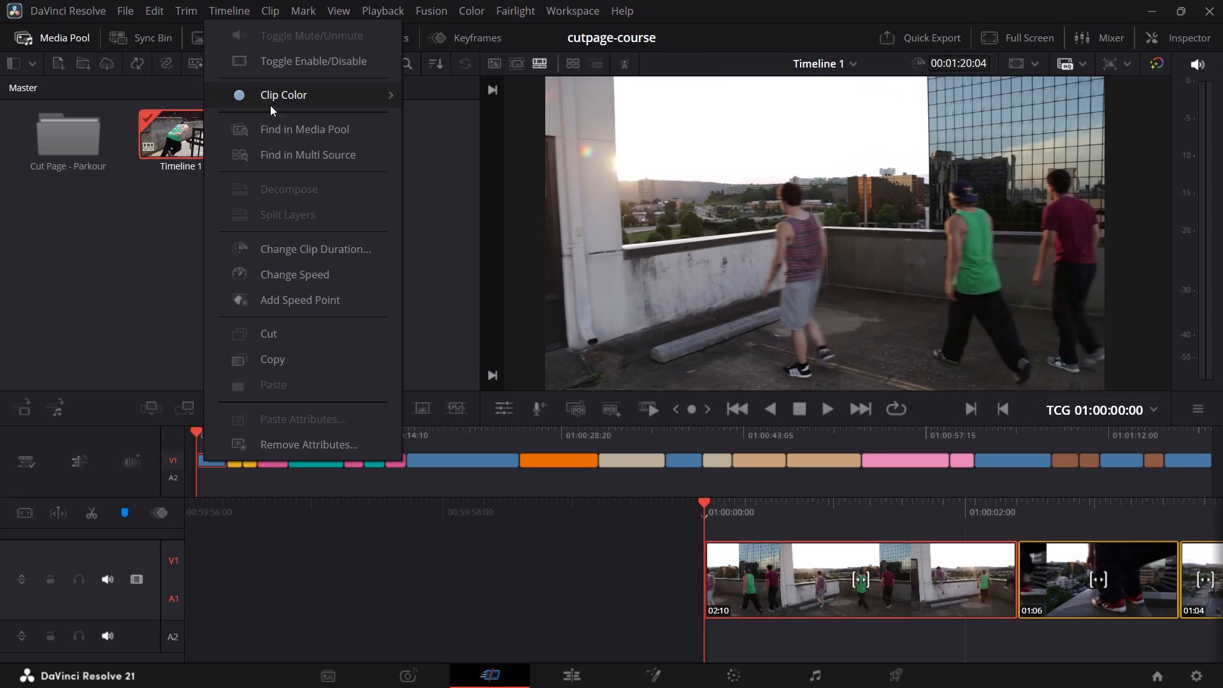
pyautogui.click(270, 103)
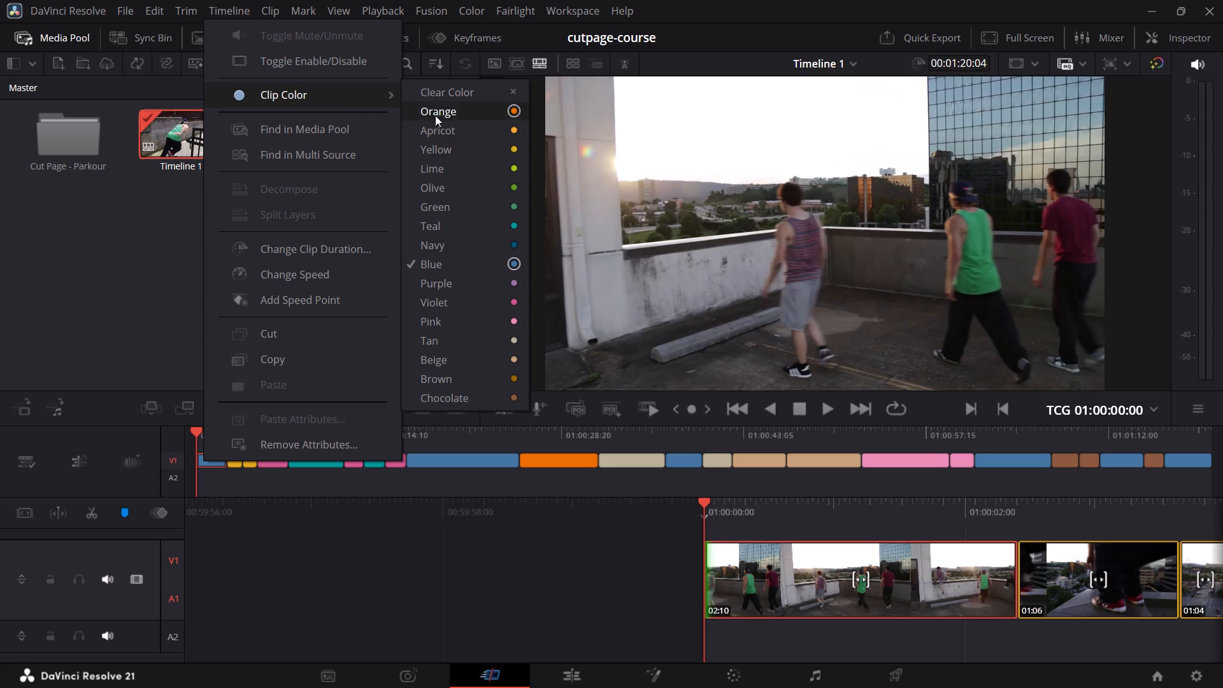
pyautogui.click(488, 147)
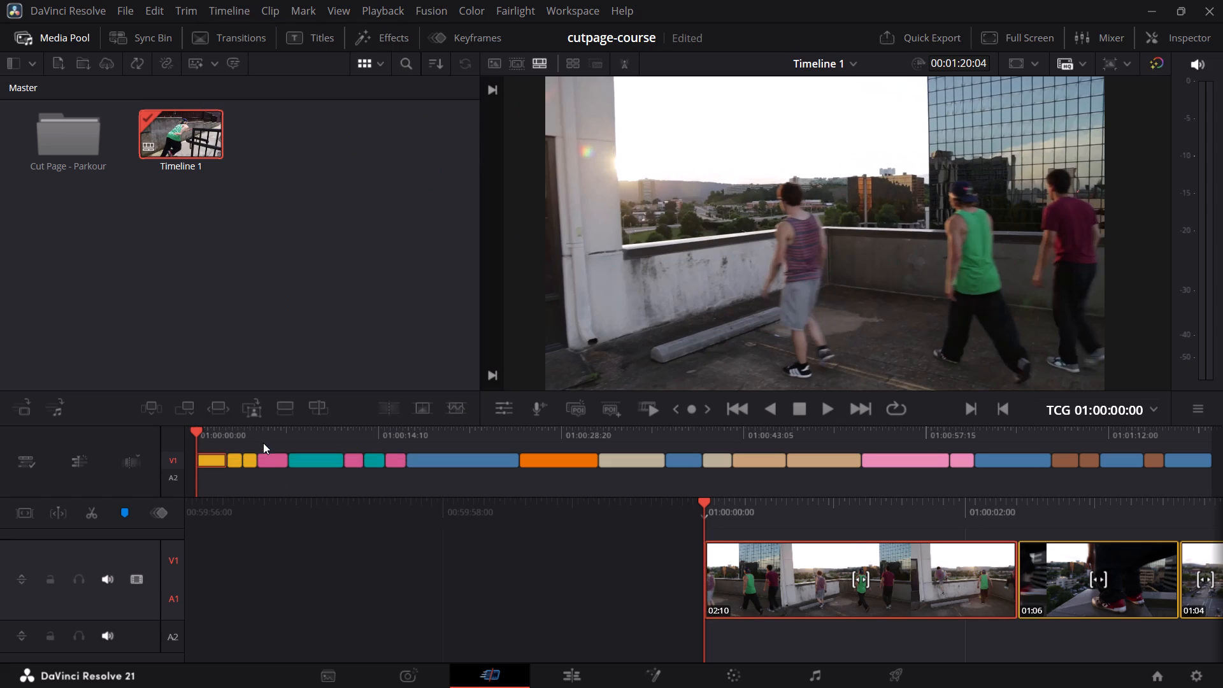
# Scrub and play the opening clips of Timeline 1 from the start to review the cuts between them.
pyautogui.click(260, 438)
pyautogui.click(296, 445)
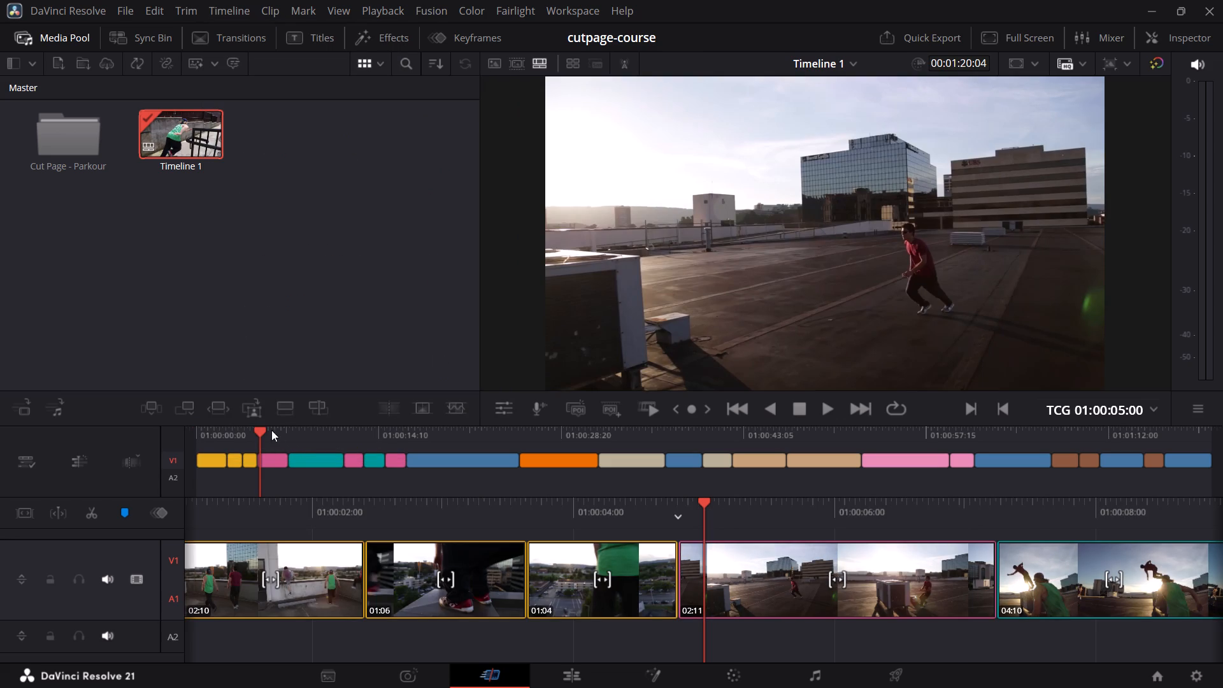
pyautogui.click(259, 428)
pyautogui.moveTo(260, 431); pyautogui.dragTo(205, 447)
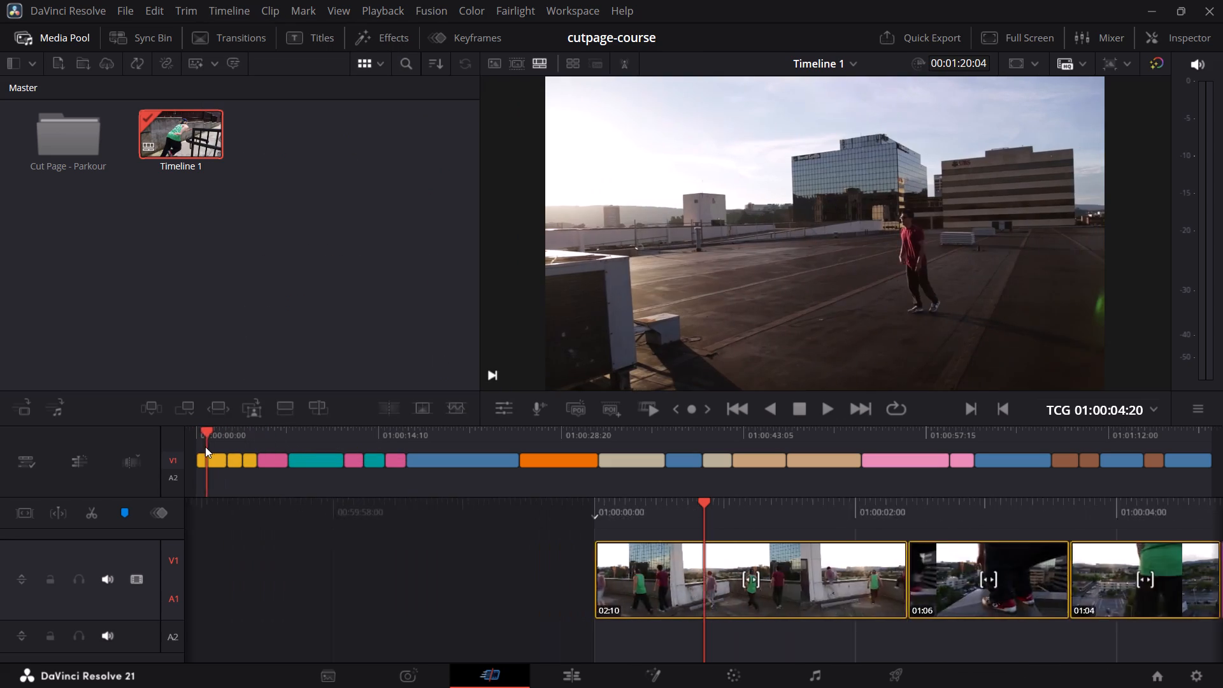
pyautogui.moveTo(205, 447); pyautogui.dragTo(291, 450)
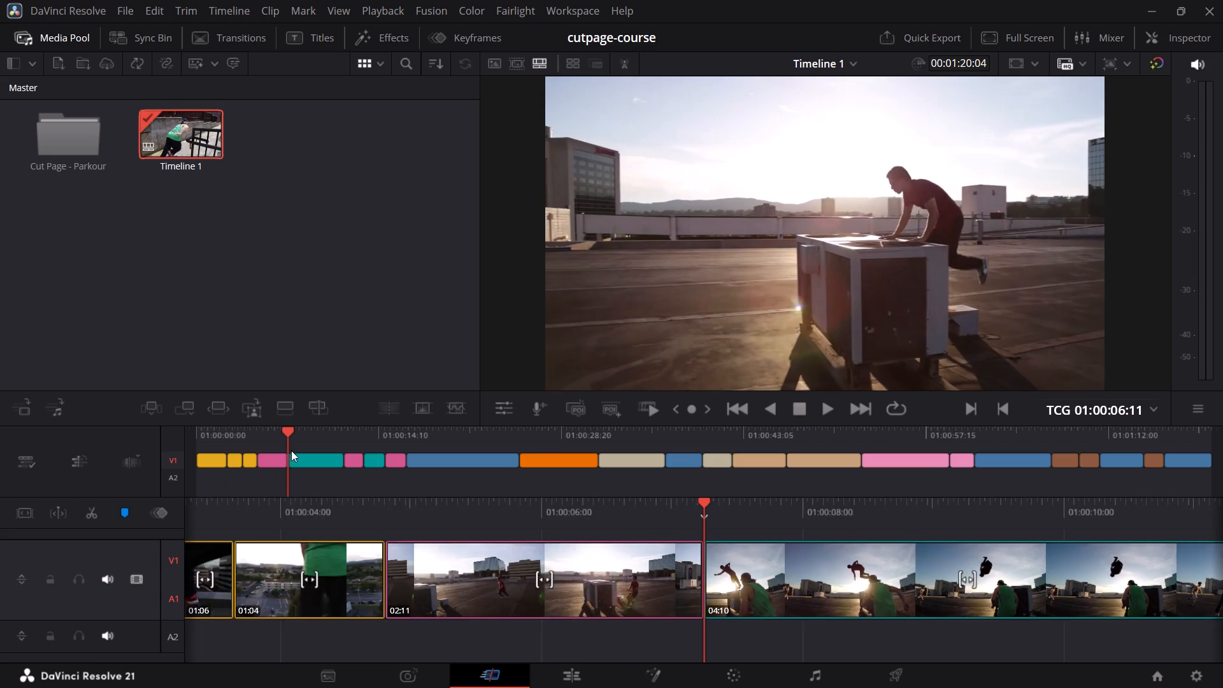
pyautogui.moveTo(291, 450); pyautogui.dragTo(185, 470)
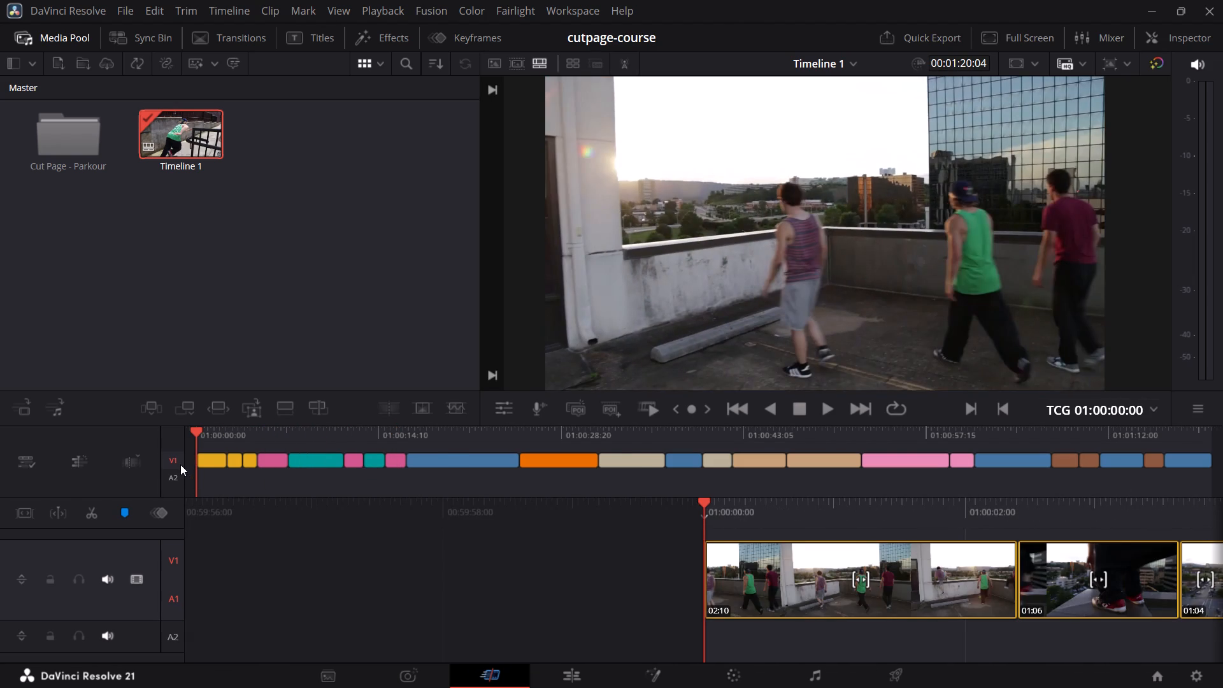
pyautogui.press('space')
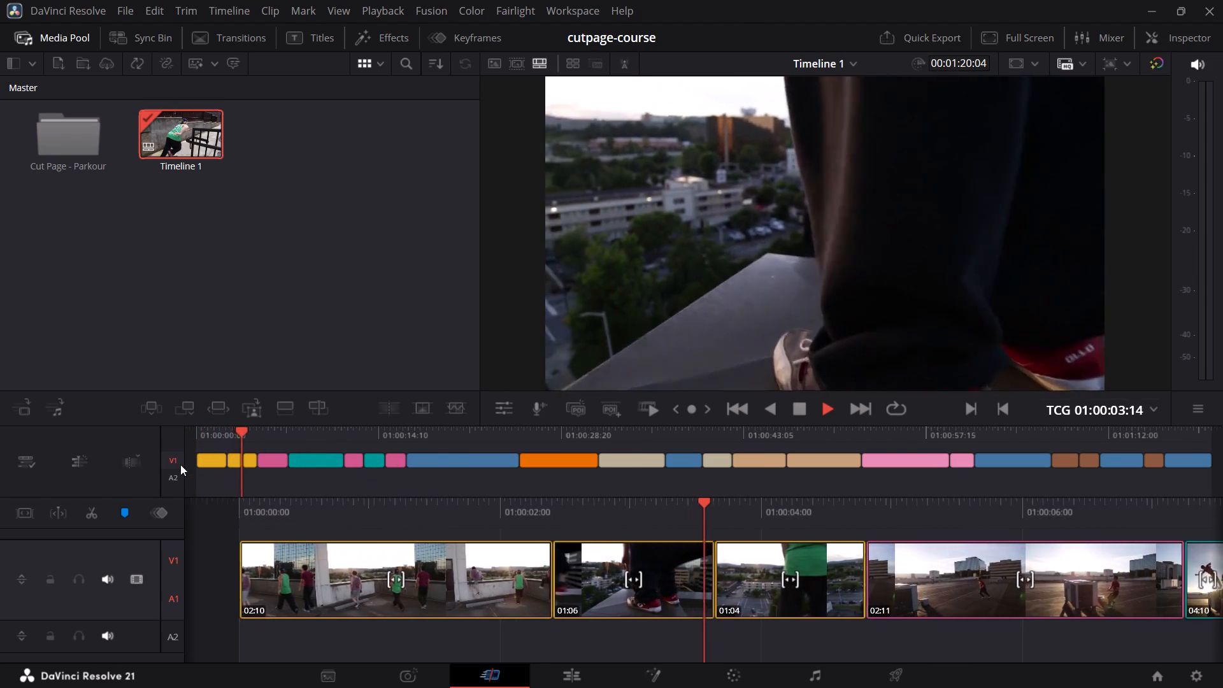
pyautogui.press('space')
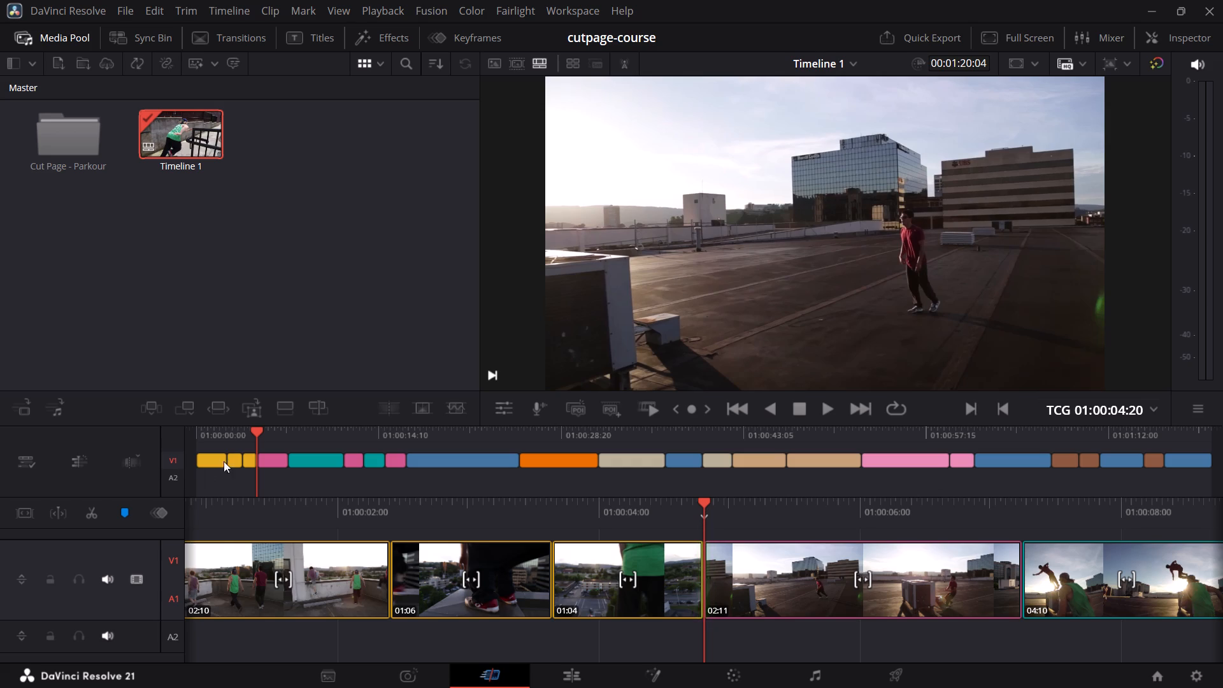
# Move the cut between the second and third clips two frames earlier in the trim editor.
pyautogui.click(243, 431)
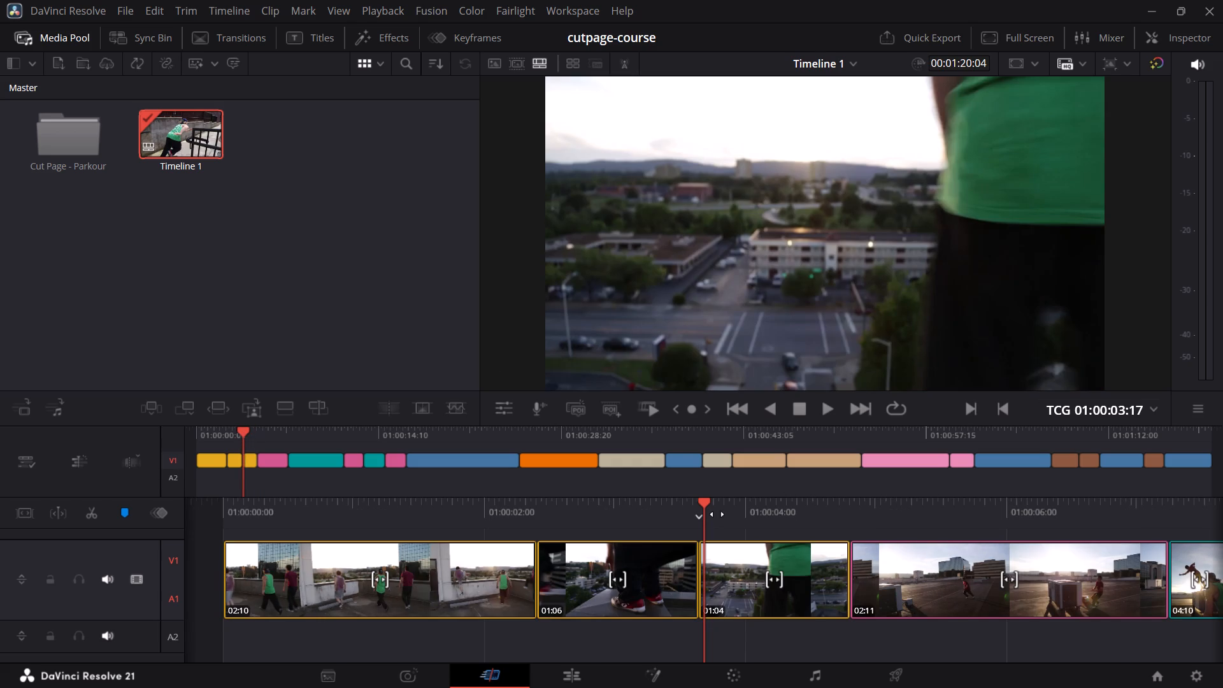
pyautogui.click(695, 555)
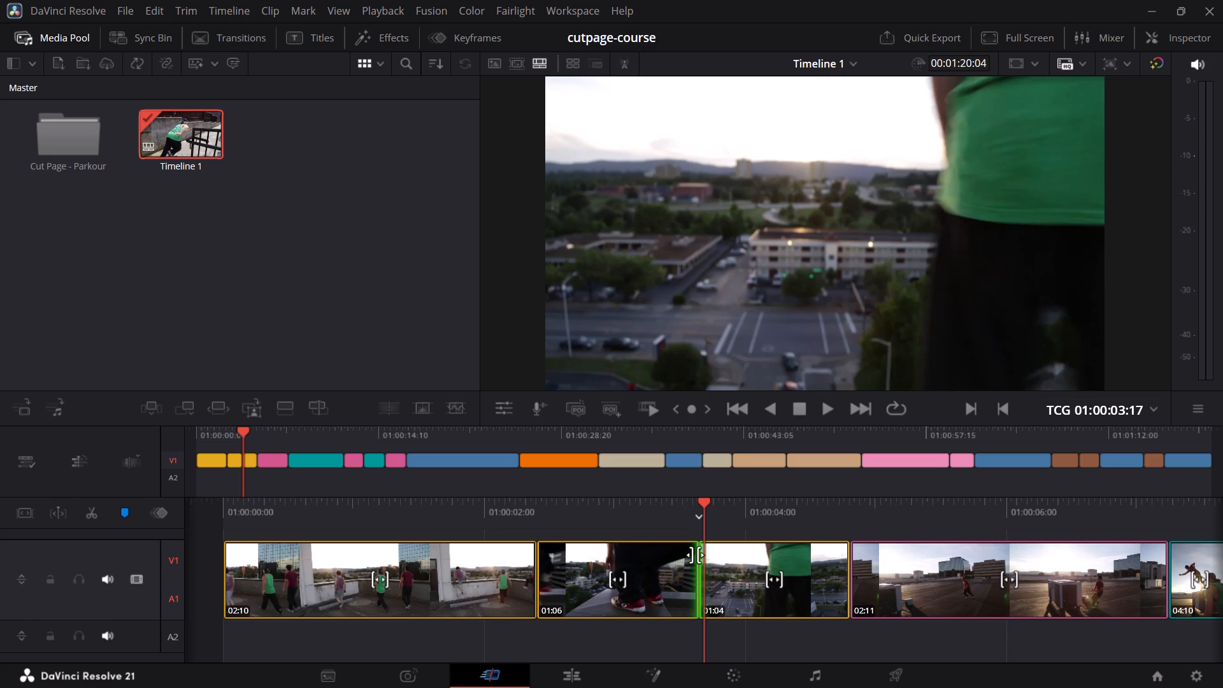
pyautogui.click(690, 559)
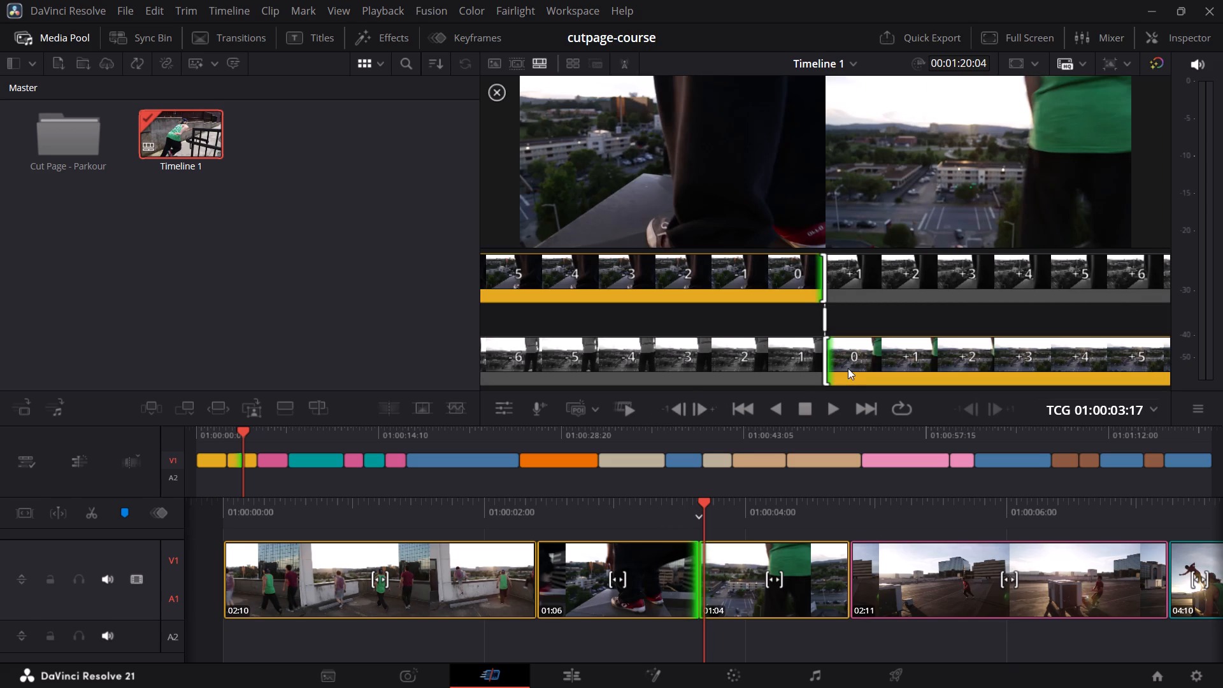
pyautogui.click(707, 569)
pyautogui.doubleClick(958, 408)
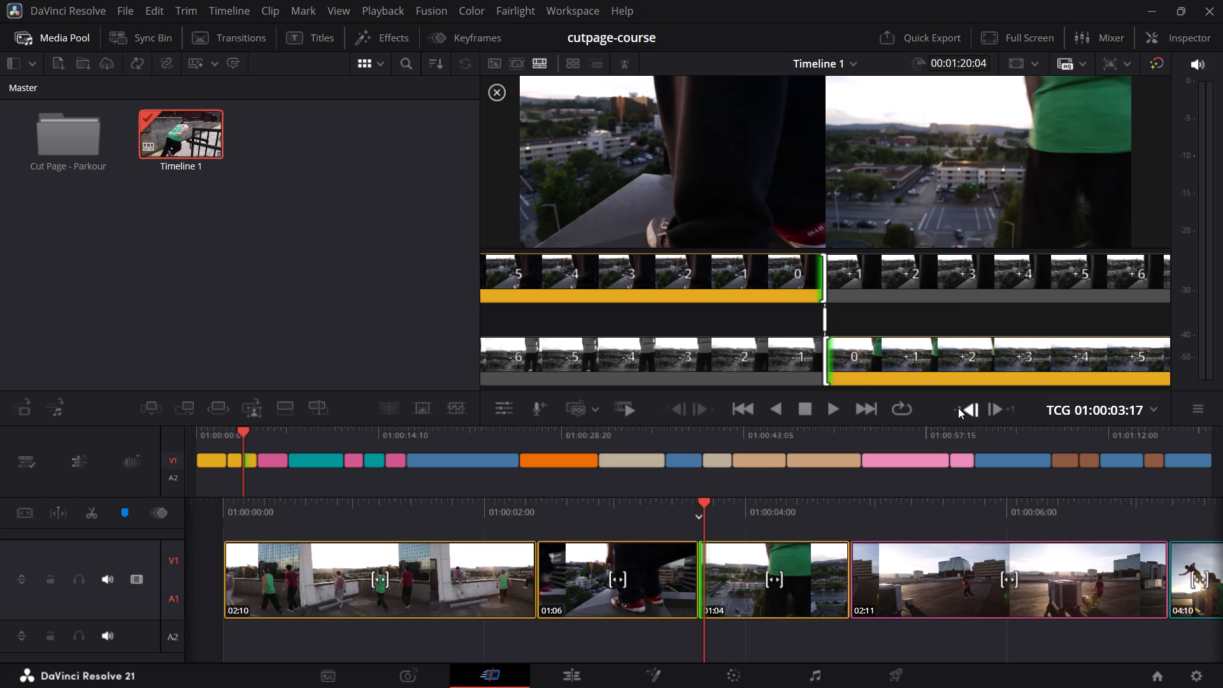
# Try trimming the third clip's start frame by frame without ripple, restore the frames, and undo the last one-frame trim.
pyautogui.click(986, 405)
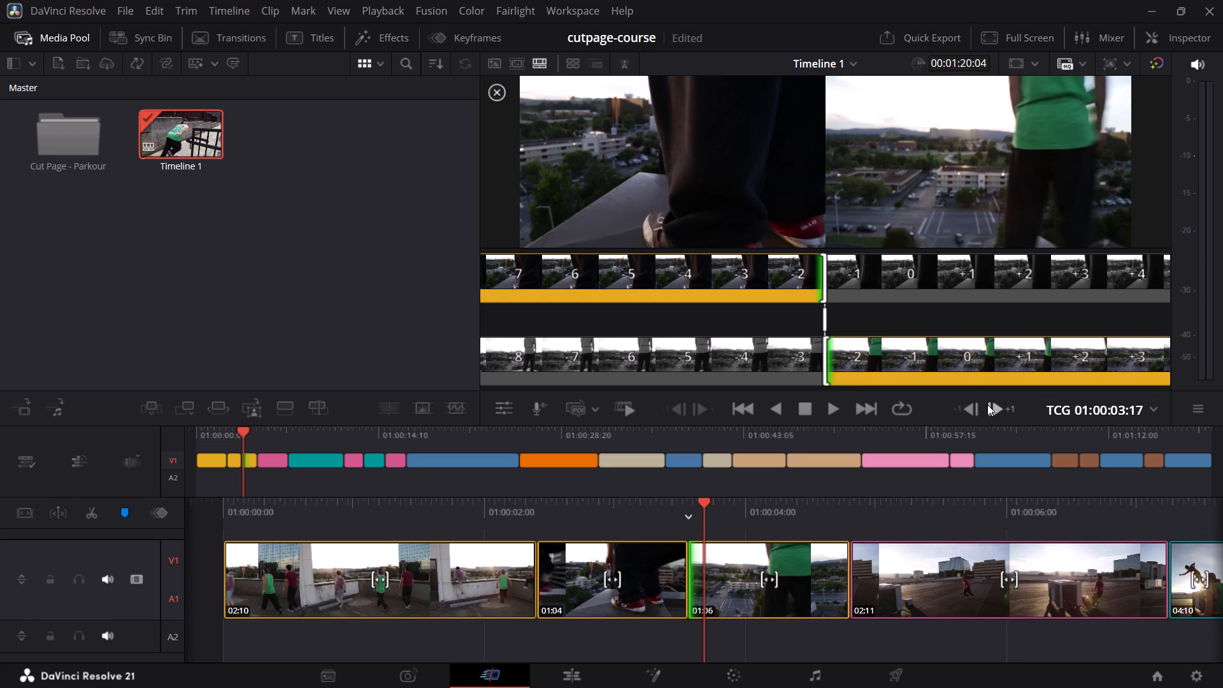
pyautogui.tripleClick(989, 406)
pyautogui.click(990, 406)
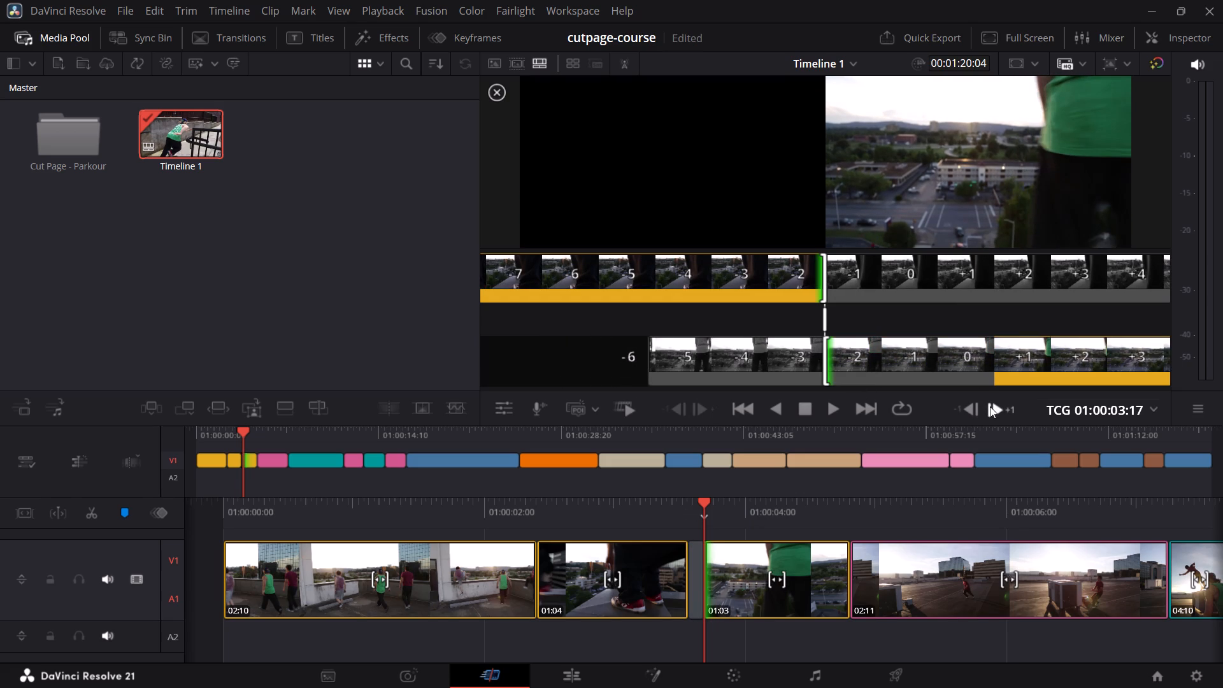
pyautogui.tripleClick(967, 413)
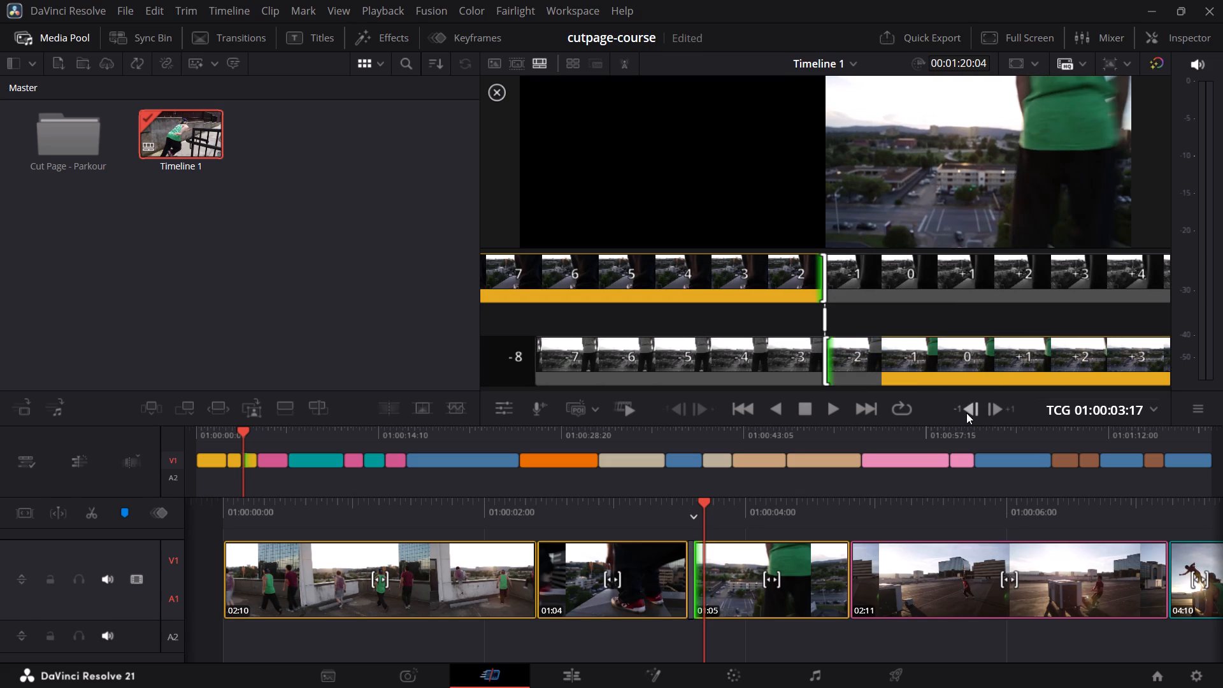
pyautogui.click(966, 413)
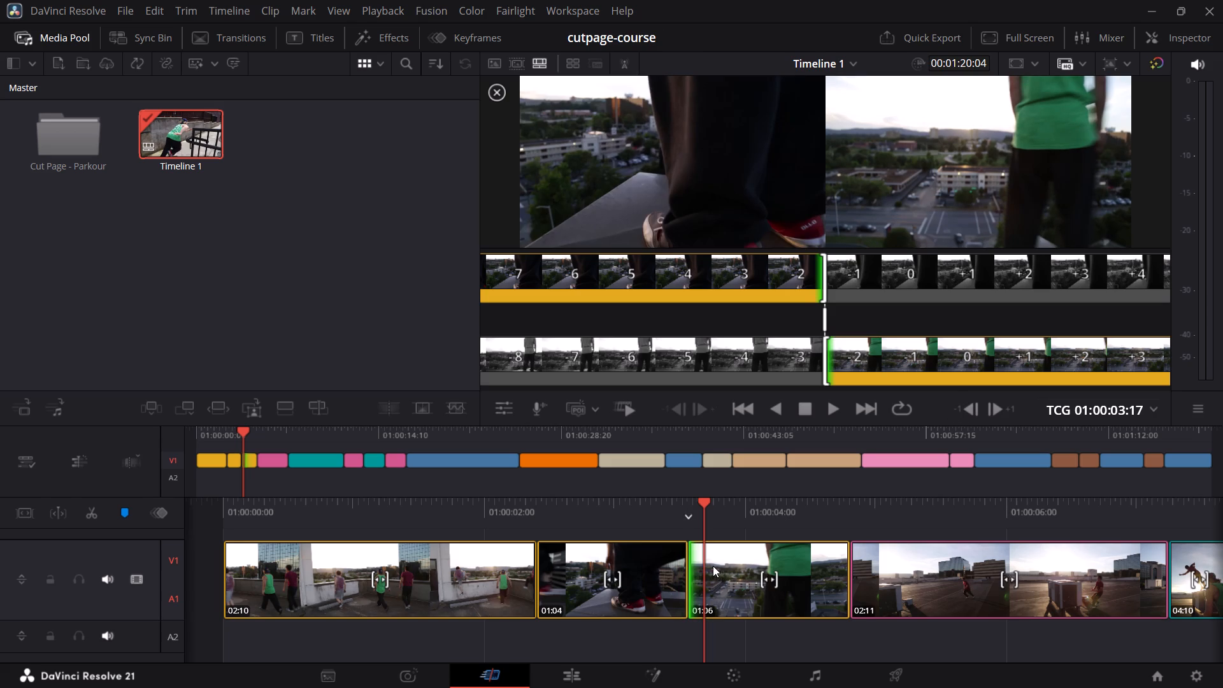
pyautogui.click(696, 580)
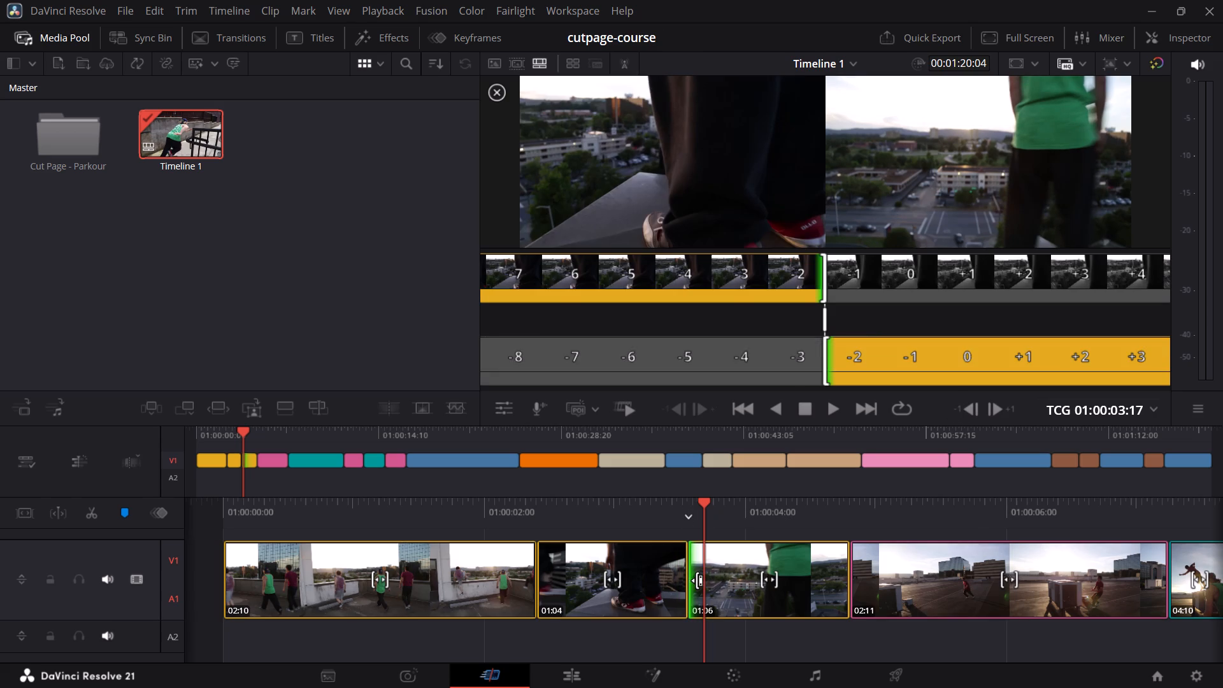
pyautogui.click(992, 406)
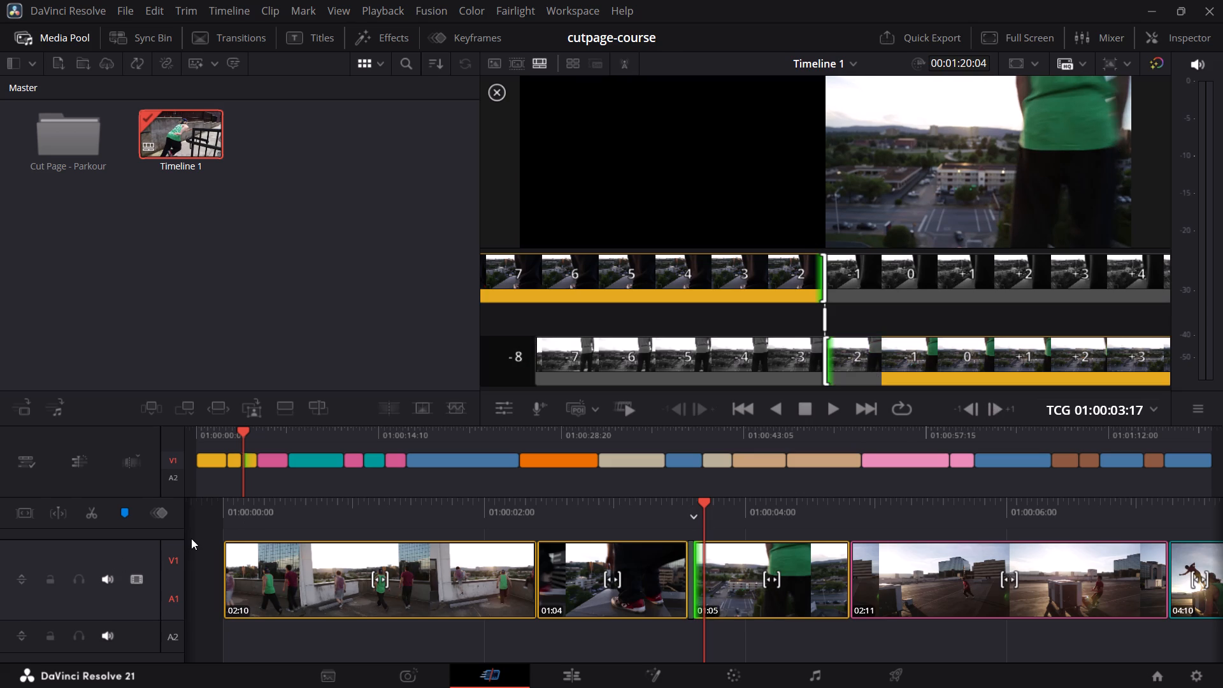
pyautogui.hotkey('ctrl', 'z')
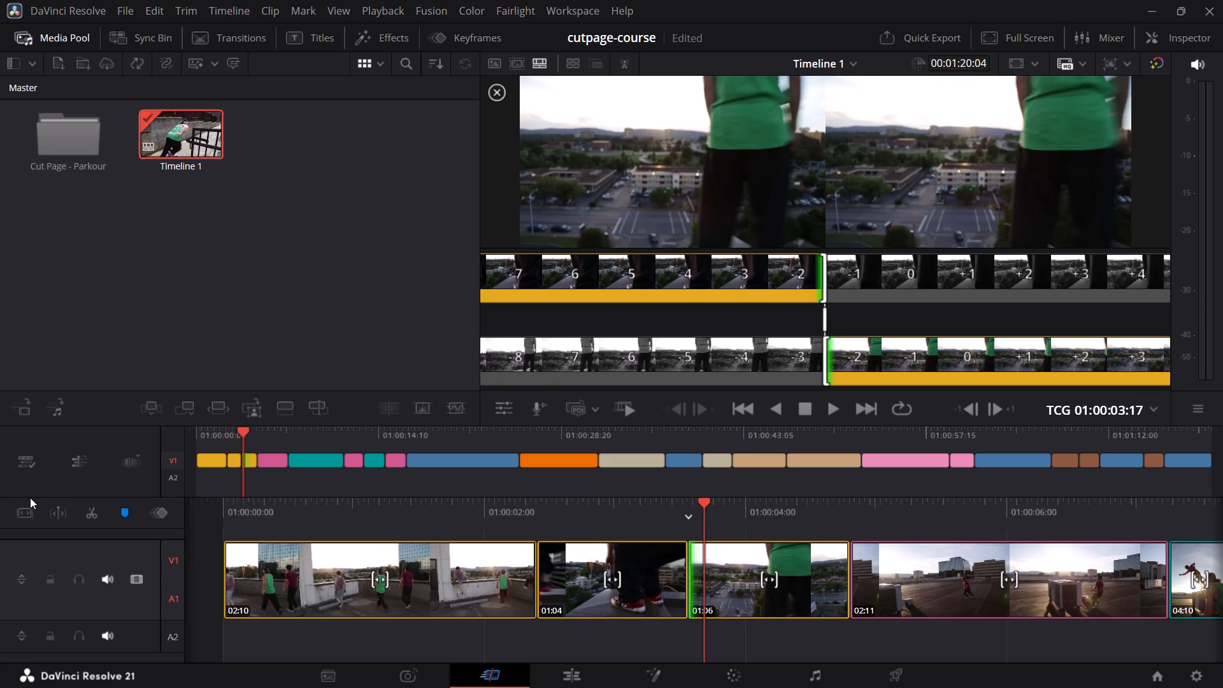
# Turn on rippling for trims and shorten the third clip from its start by seven frames to a duration of 00:24.
pyautogui.click(33, 507)
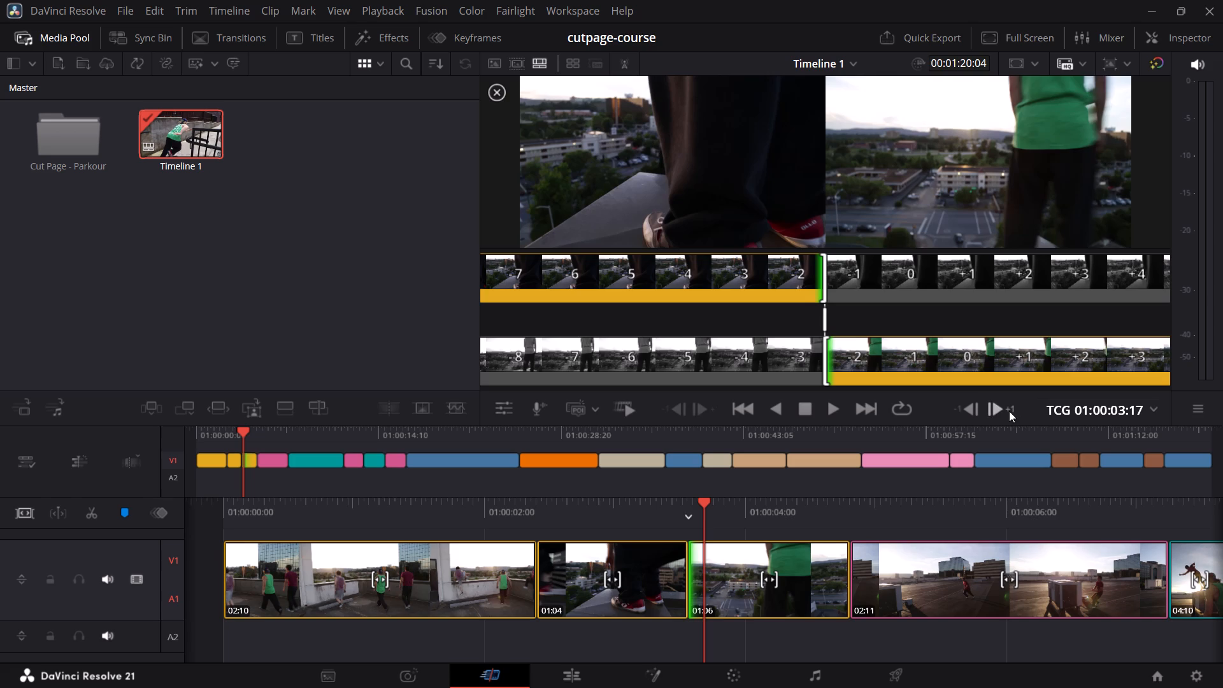
pyautogui.click(1009, 410)
pyautogui.doubleClick(1008, 409)
pyautogui.click(1007, 409)
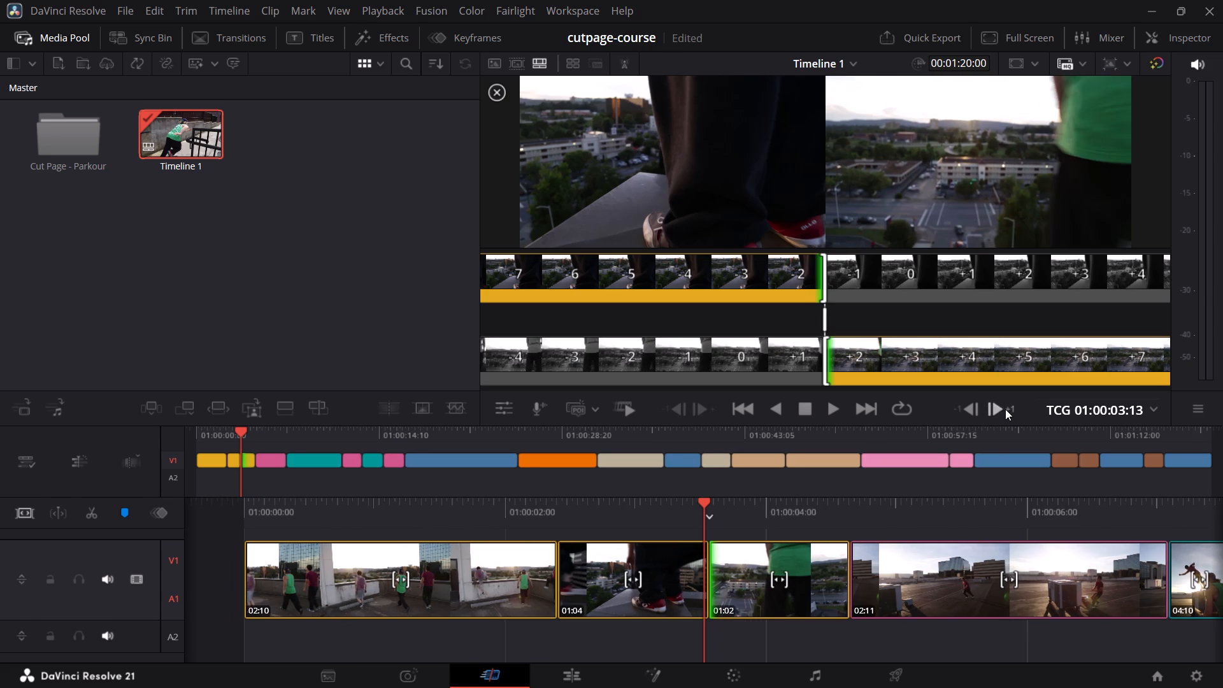
pyautogui.doubleClick(1005, 409)
pyautogui.click(1005, 409)
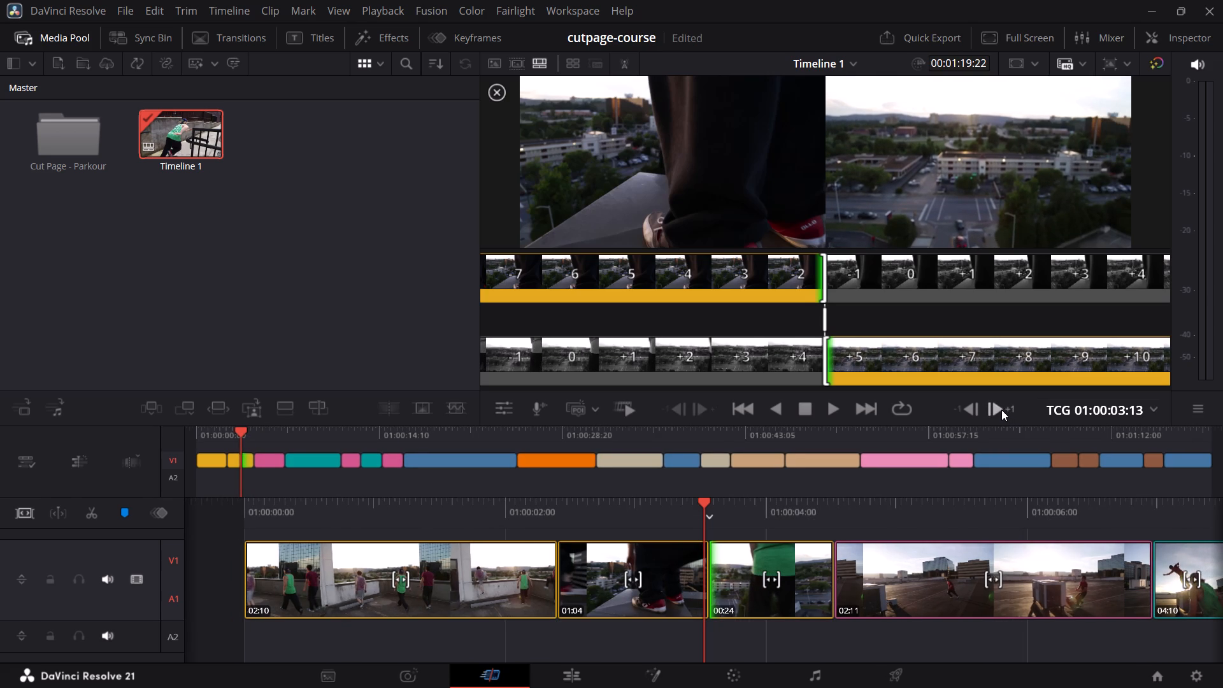
# Preview the cut between the second and third clips and undo the last one-frame trim of the third clip's start.
pyautogui.press('/')
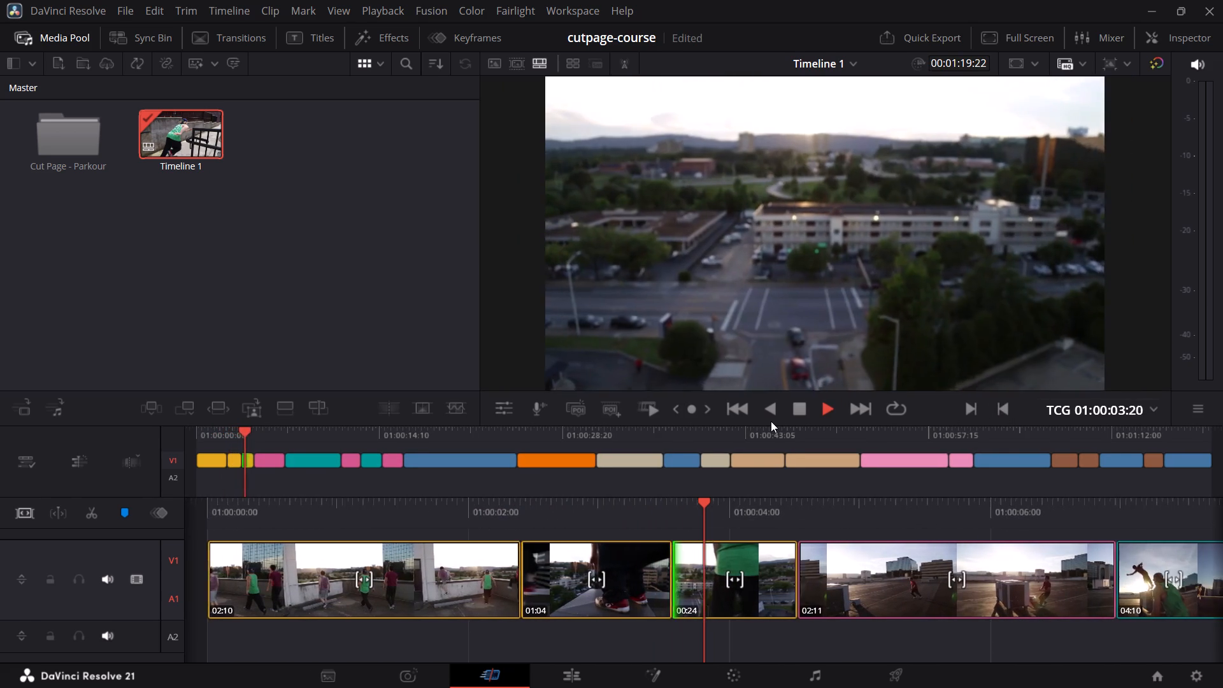
pyautogui.press('space')
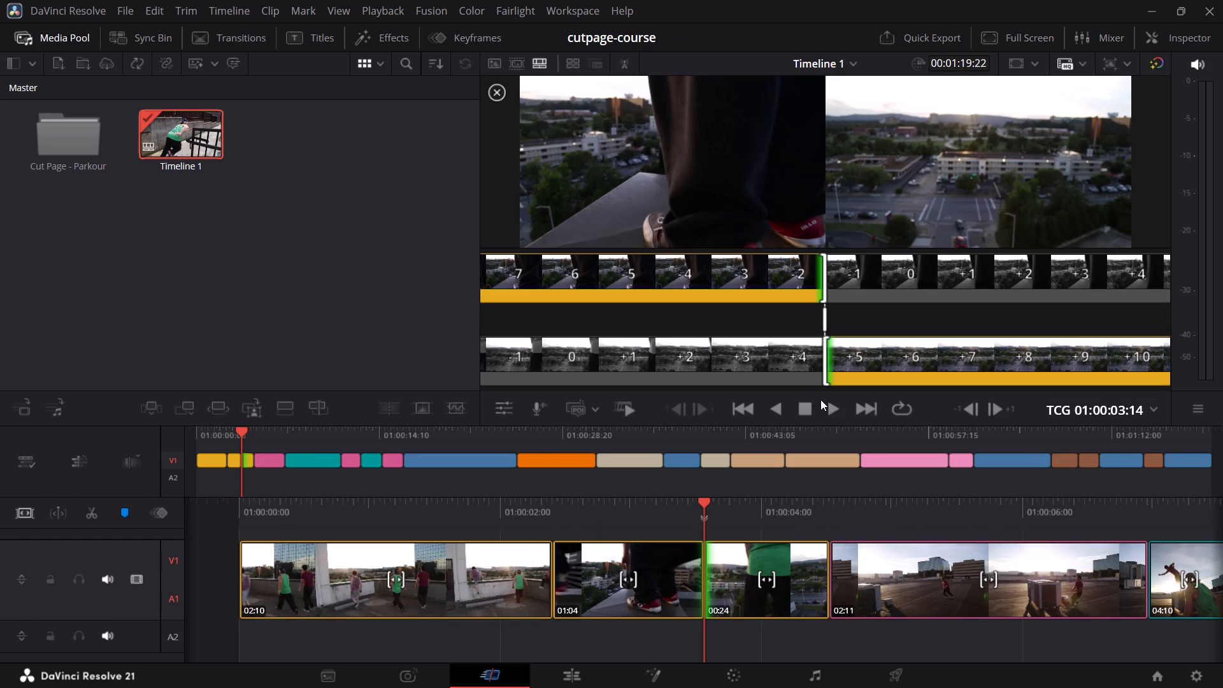
pyautogui.hotkey('ctrl', 'z')
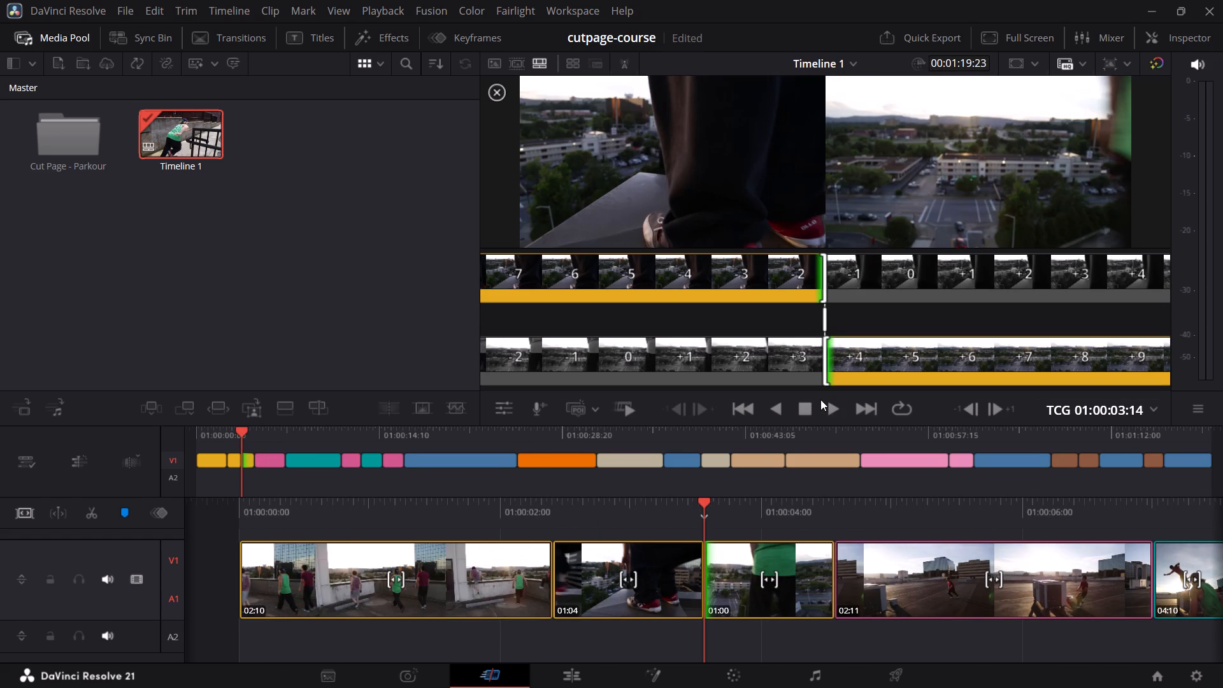
# Play around the trimmed cut, and replay Timeline 1 from its start into the fourth clip.
pyautogui.press('/')
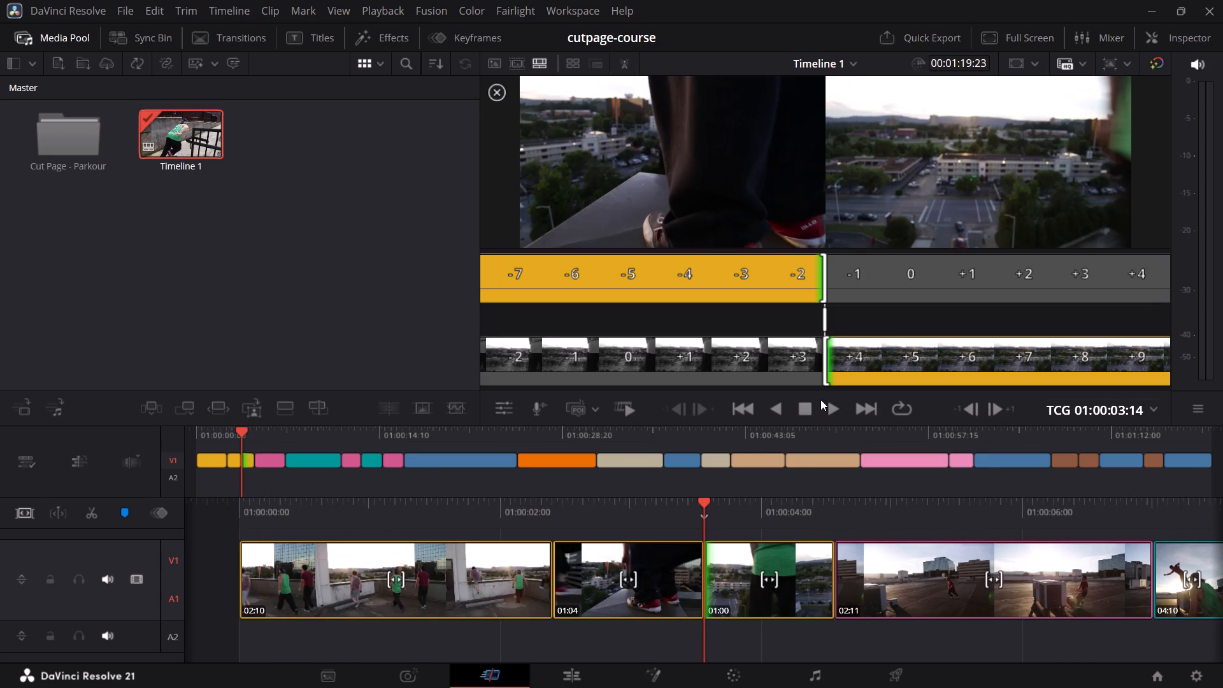
pyautogui.moveTo(220, 427); pyautogui.dragTo(221, 426)
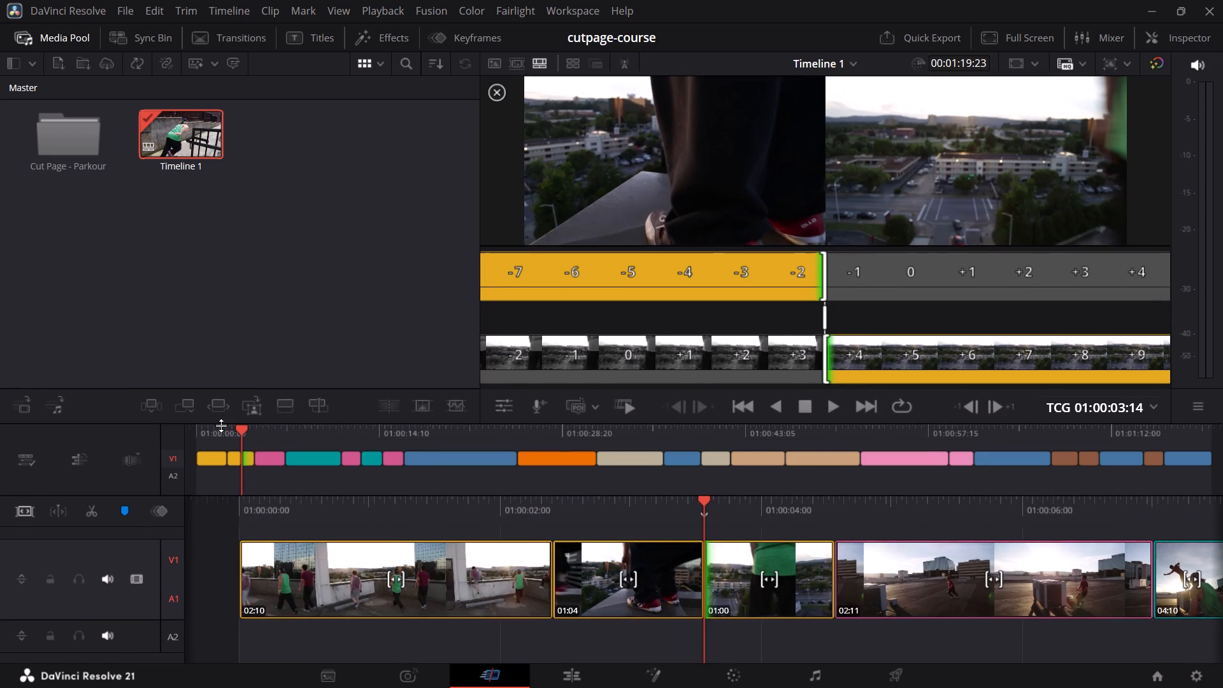
pyautogui.moveTo(221, 426); pyautogui.dragTo(215, 429)
pyautogui.moveTo(217, 436); pyautogui.dragTo(185, 446)
pyautogui.press('space')
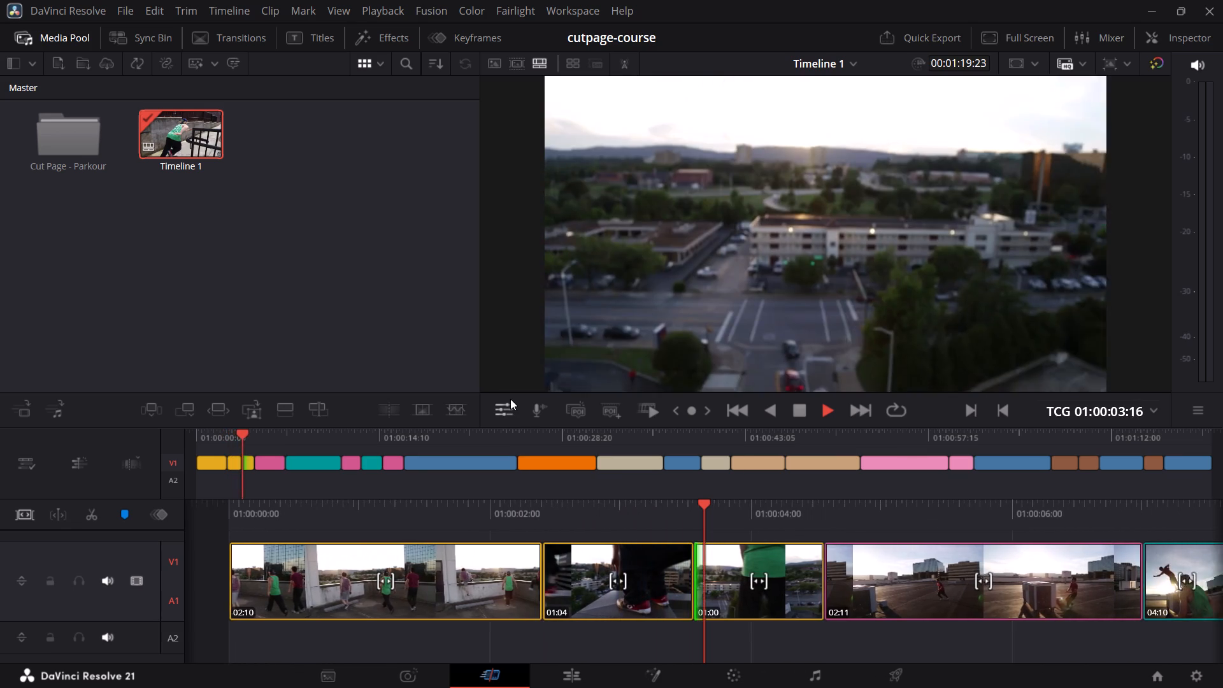
pyautogui.press('space')
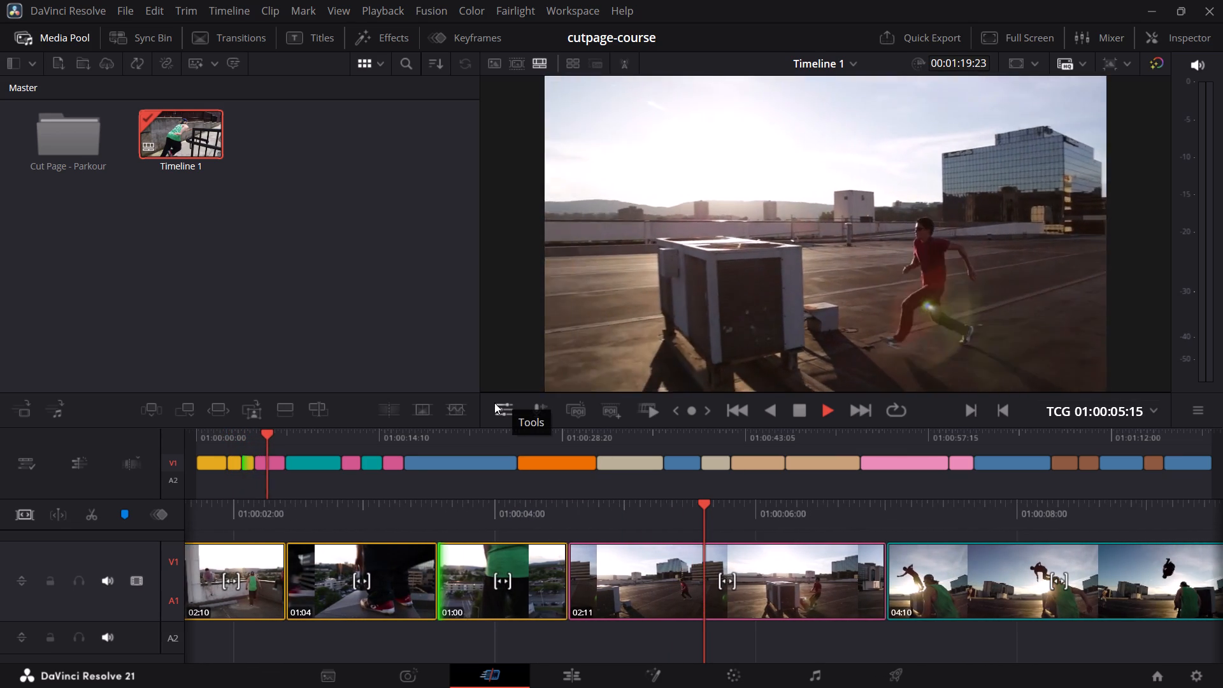
# Ripple-trim the end of the third clip at its cut with the fourth clip by 12 frames to a duration of 00:13.
pyautogui.click(246, 440)
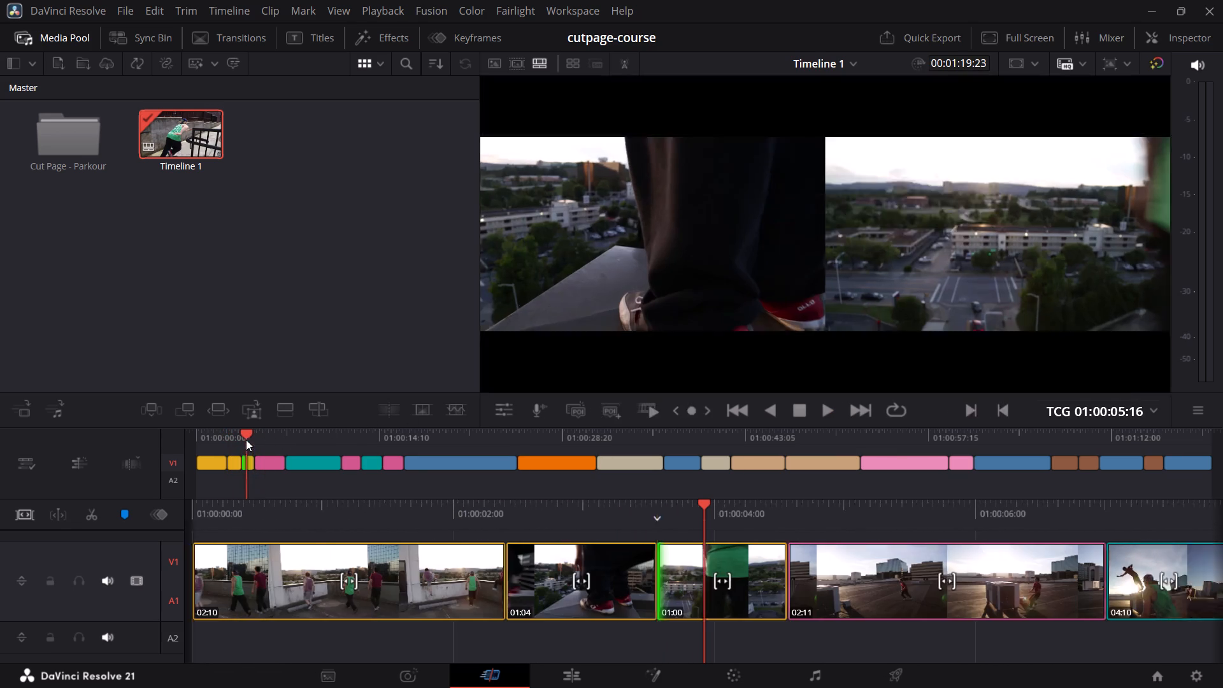
pyautogui.click(250, 435)
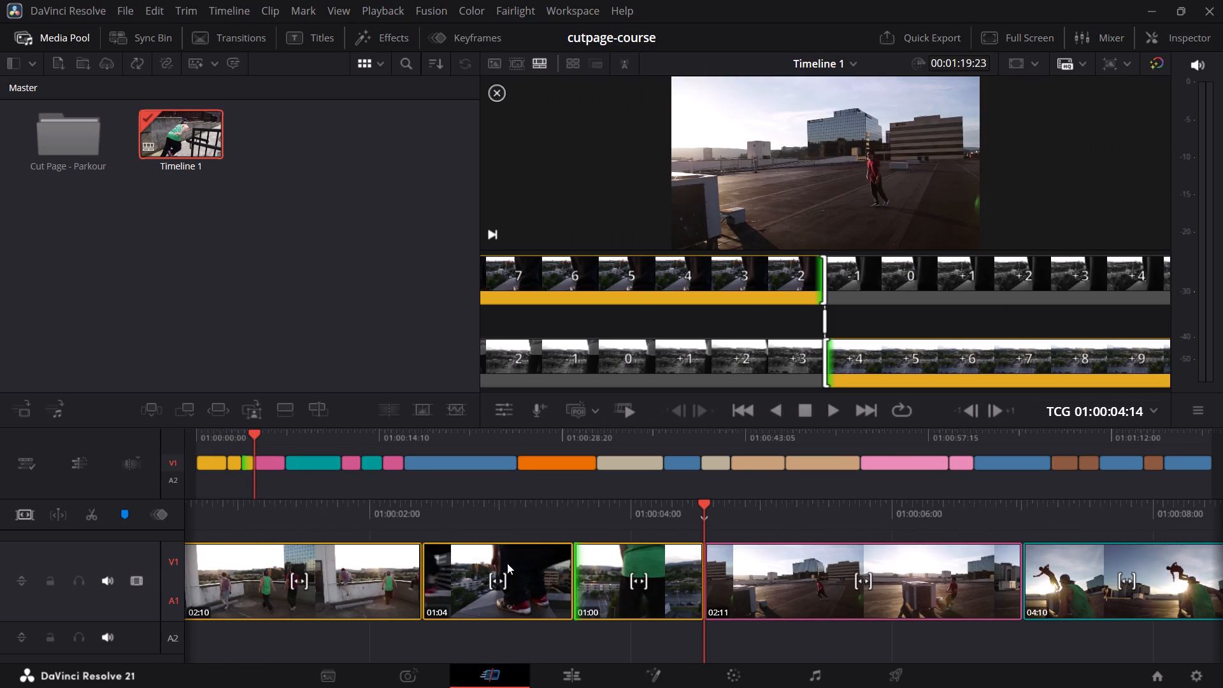
pyautogui.click(699, 567)
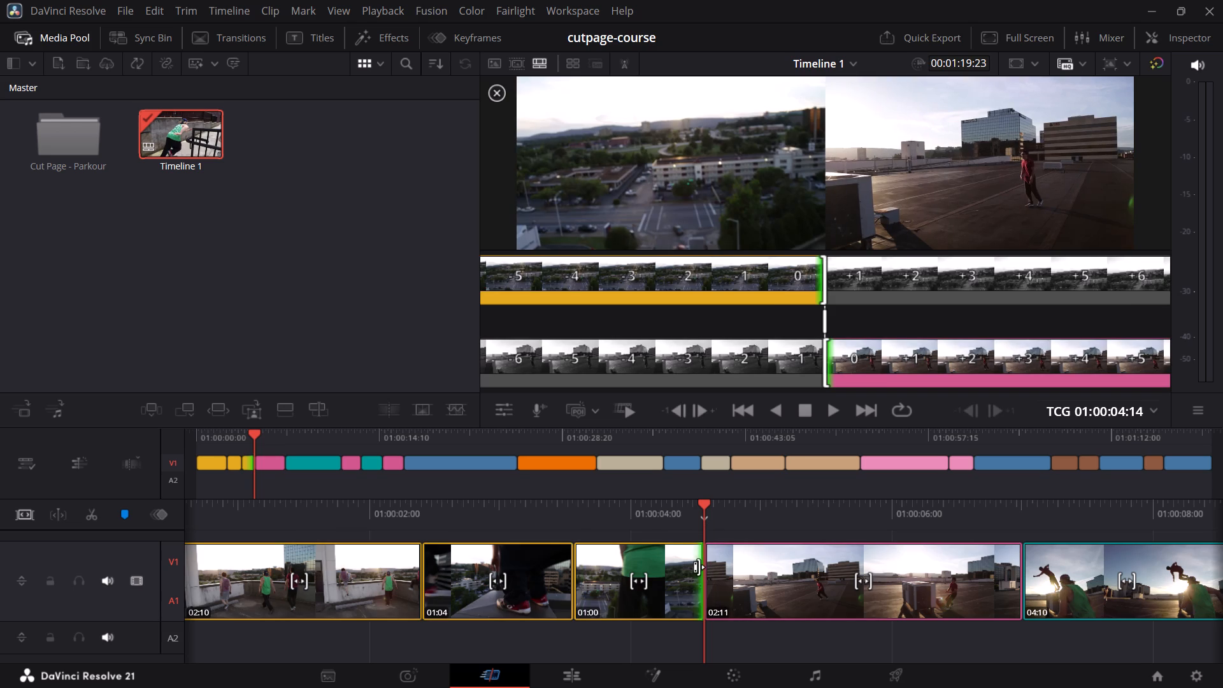
pyautogui.tripleClick(677, 417)
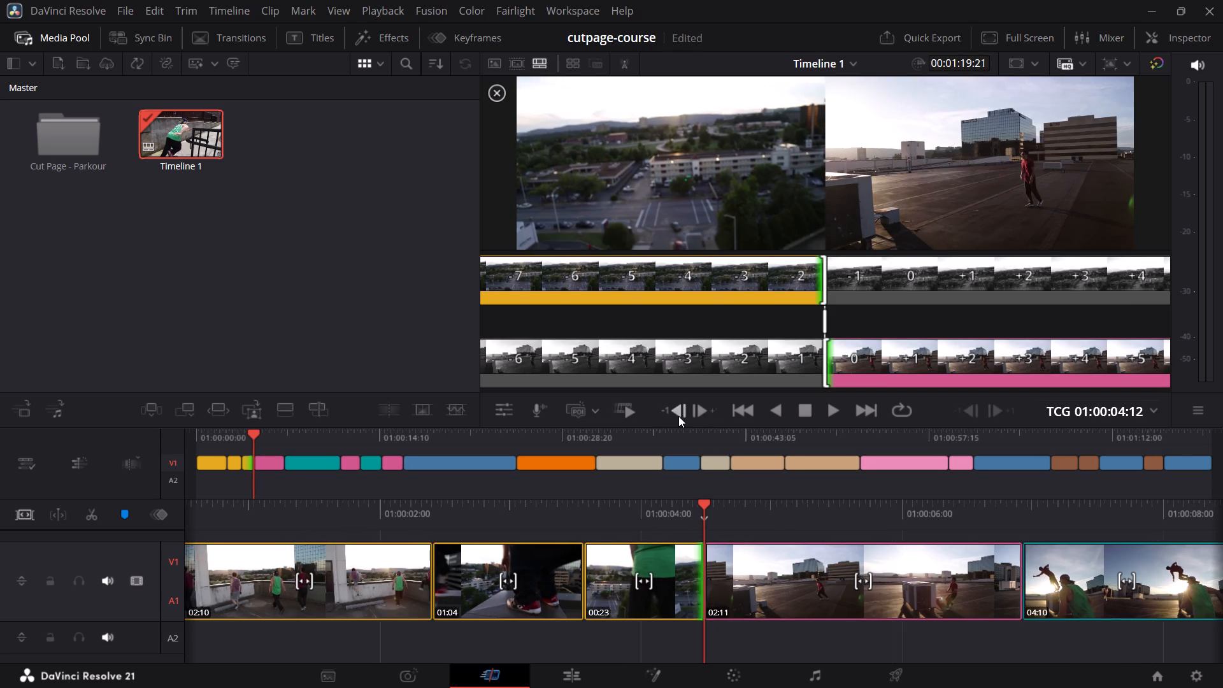
pyautogui.tripleClick(679, 416)
pyautogui.tripleClick(679, 415)
pyautogui.tripleClick(680, 413)
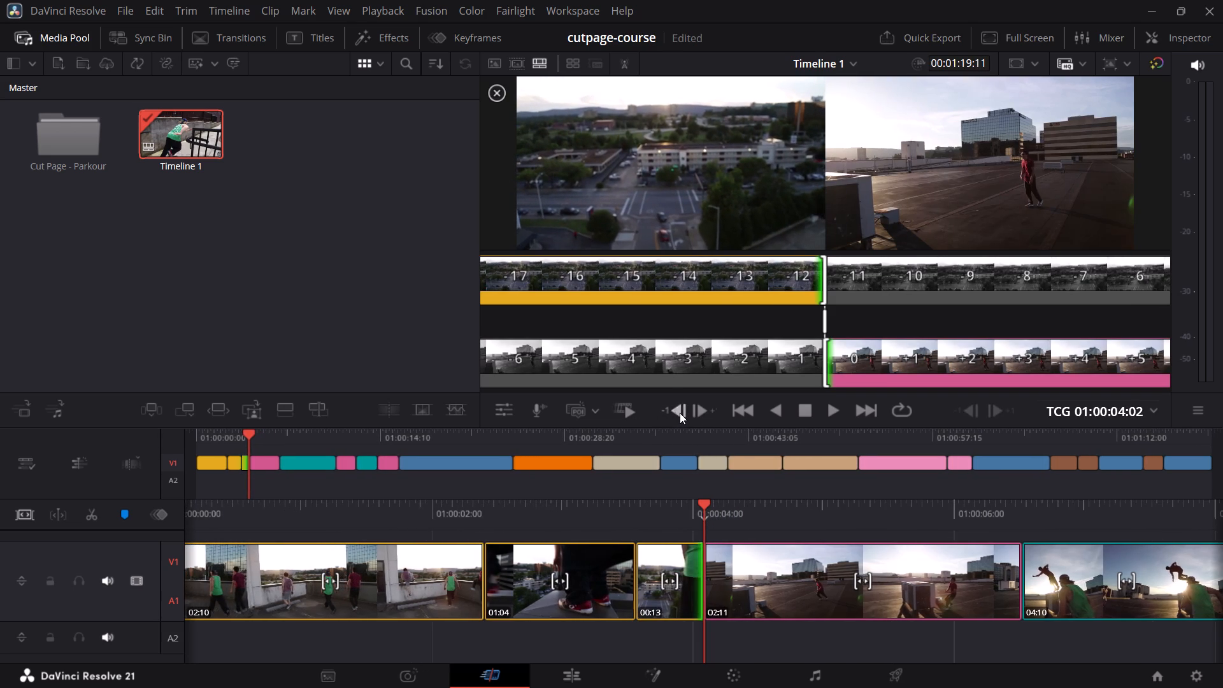
# Ripple-trim one more frame off the end of the third clip to a duration of 00:12.
pyautogui.click(680, 413)
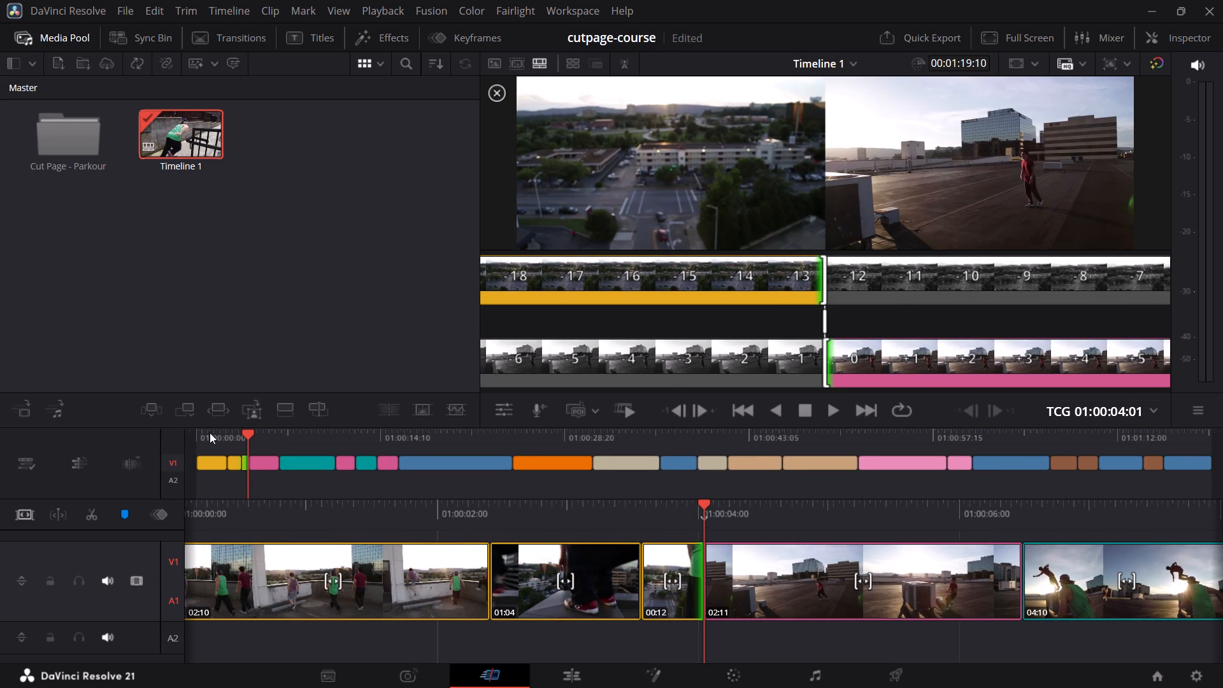
# Replay Timeline 1 from its start, preview the cut between the third and fourth clips, and return the playhead to that cut at 01:00:04:01.
pyautogui.moveTo(210, 433); pyautogui.dragTo(193, 436)
pyautogui.press('space')
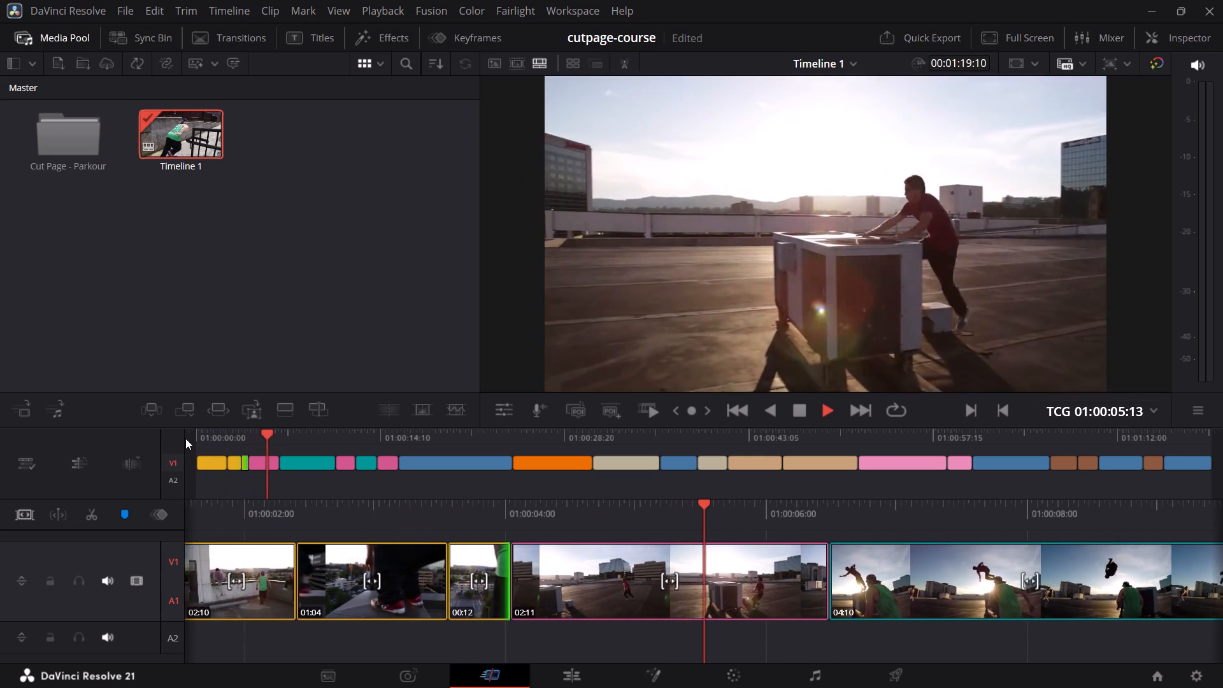
pyautogui.press('space')
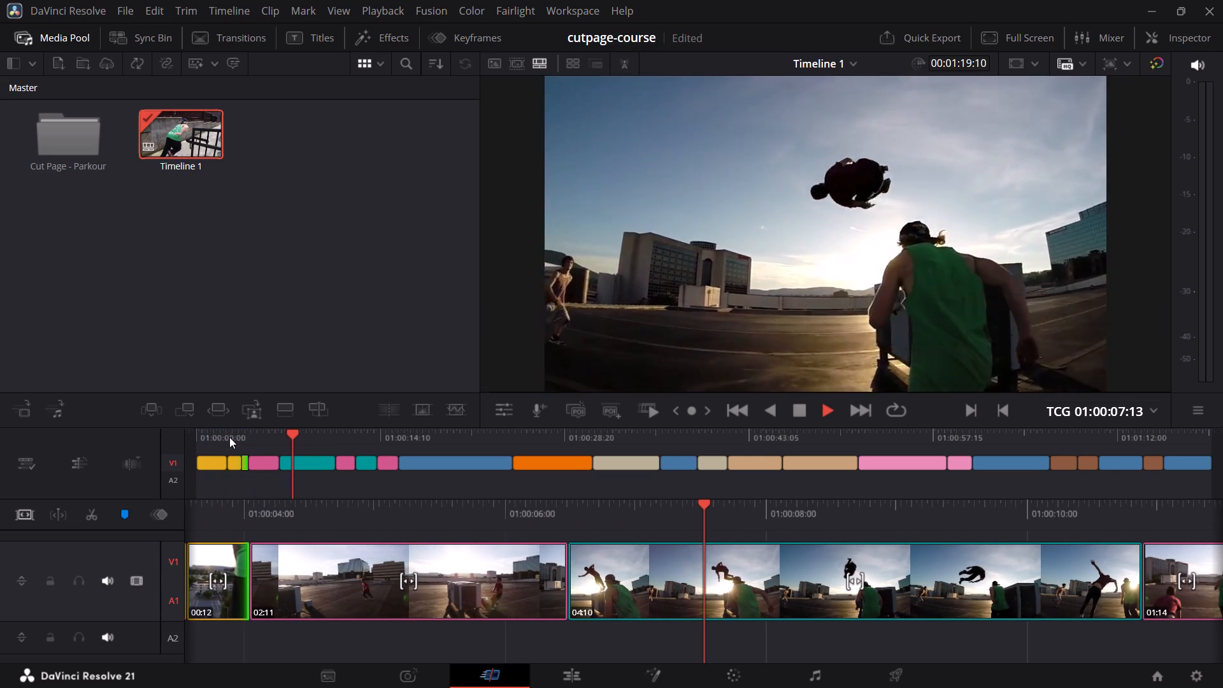
pyautogui.click(267, 452)
pyautogui.click(248, 434)
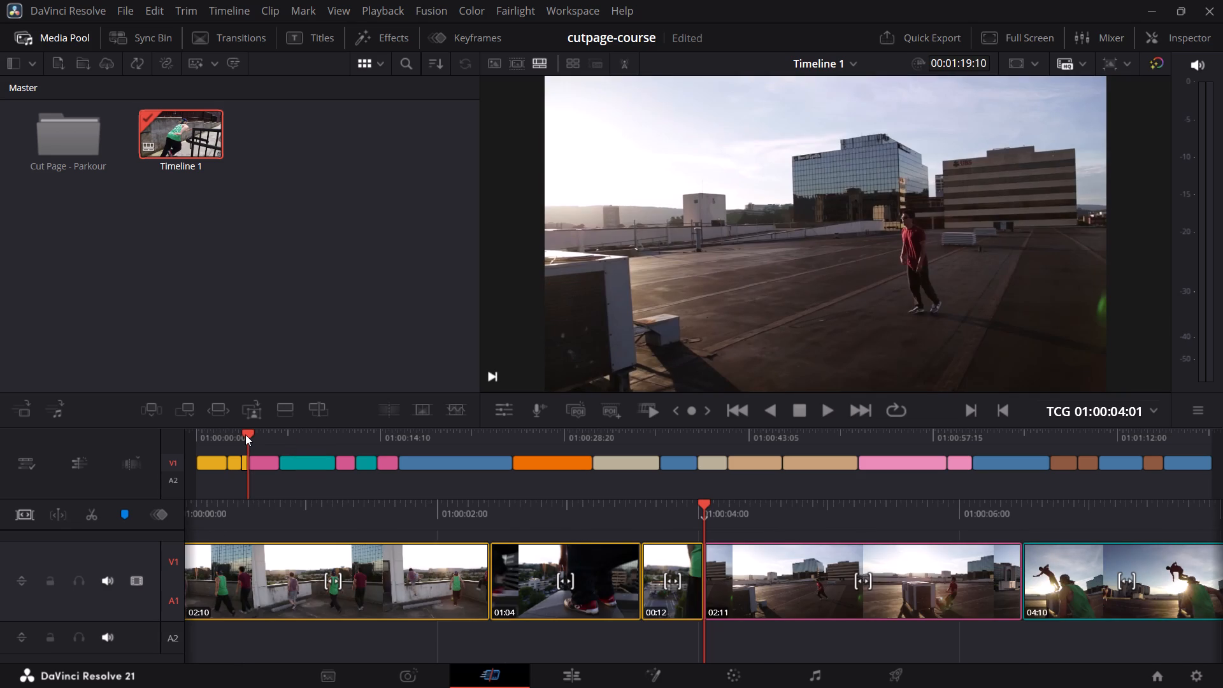
pyautogui.press('/')
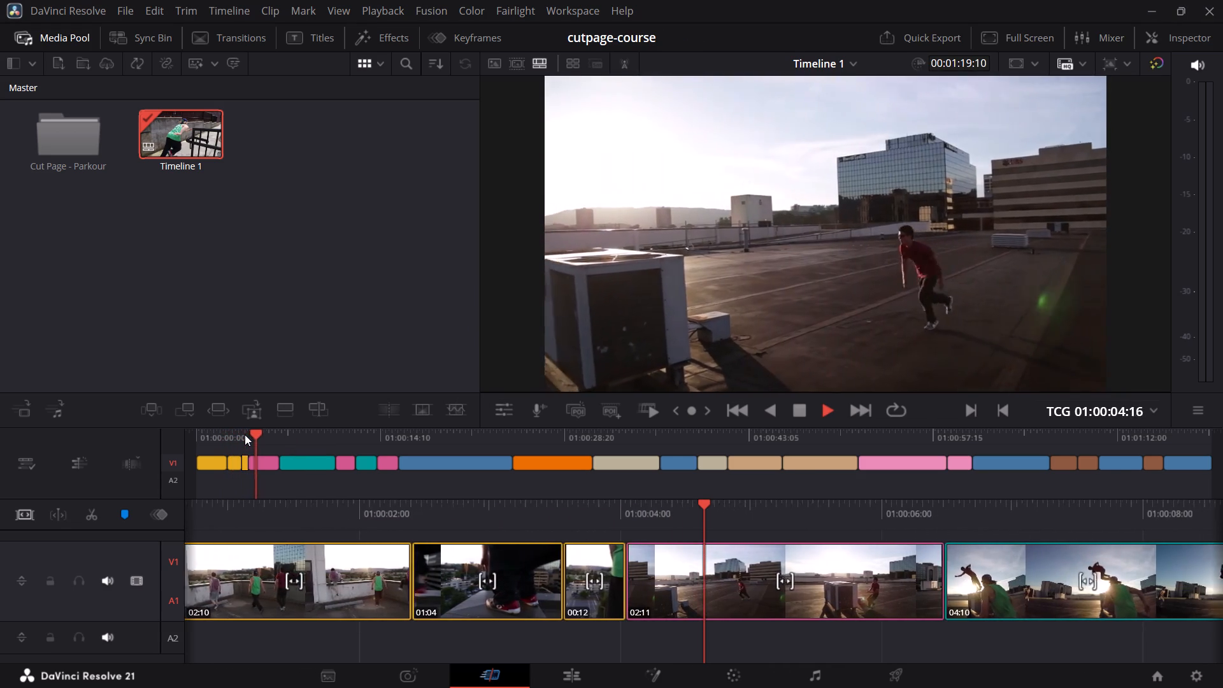
pyautogui.press('space')
pyautogui.press('space')
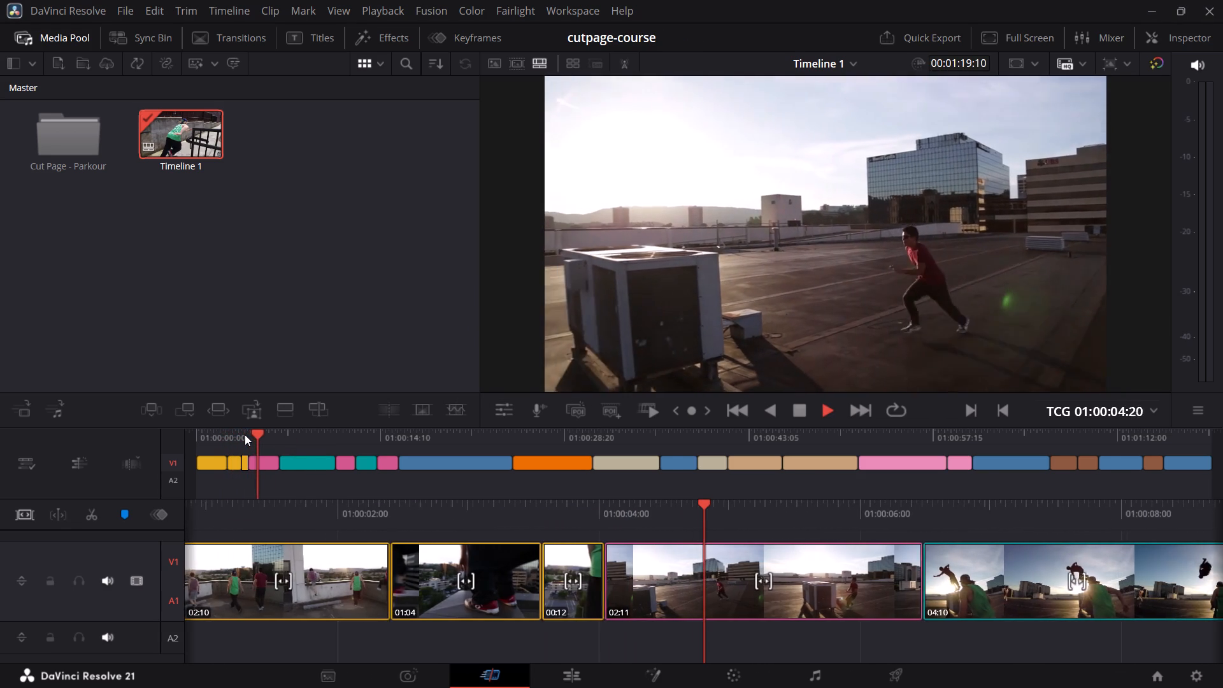
pyautogui.press('space')
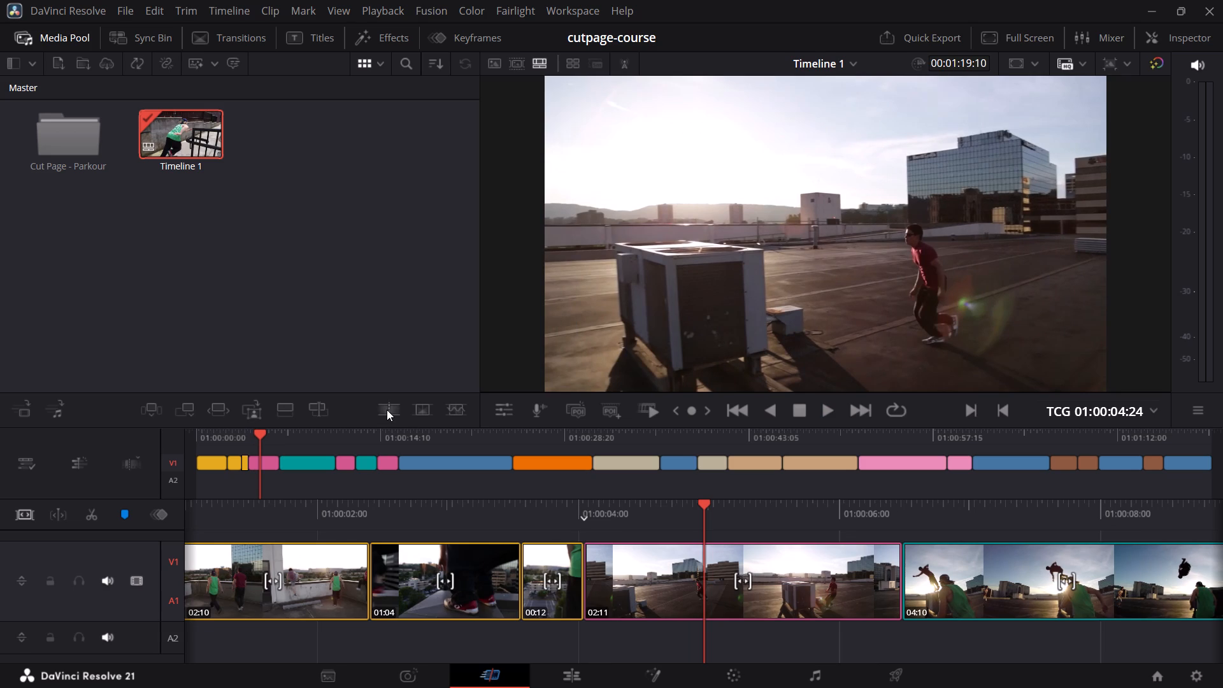
pyautogui.moveTo(261, 433); pyautogui.dragTo(256, 433)
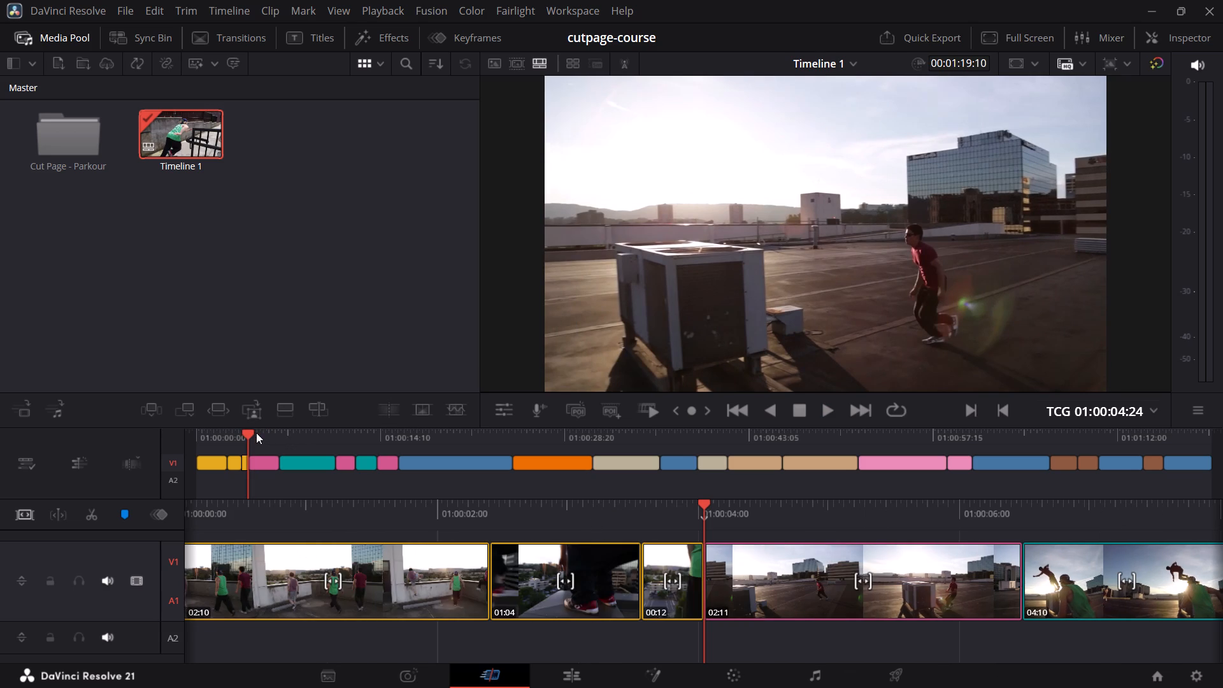
pyautogui.moveTo(256, 433); pyautogui.dragTo(254, 433)
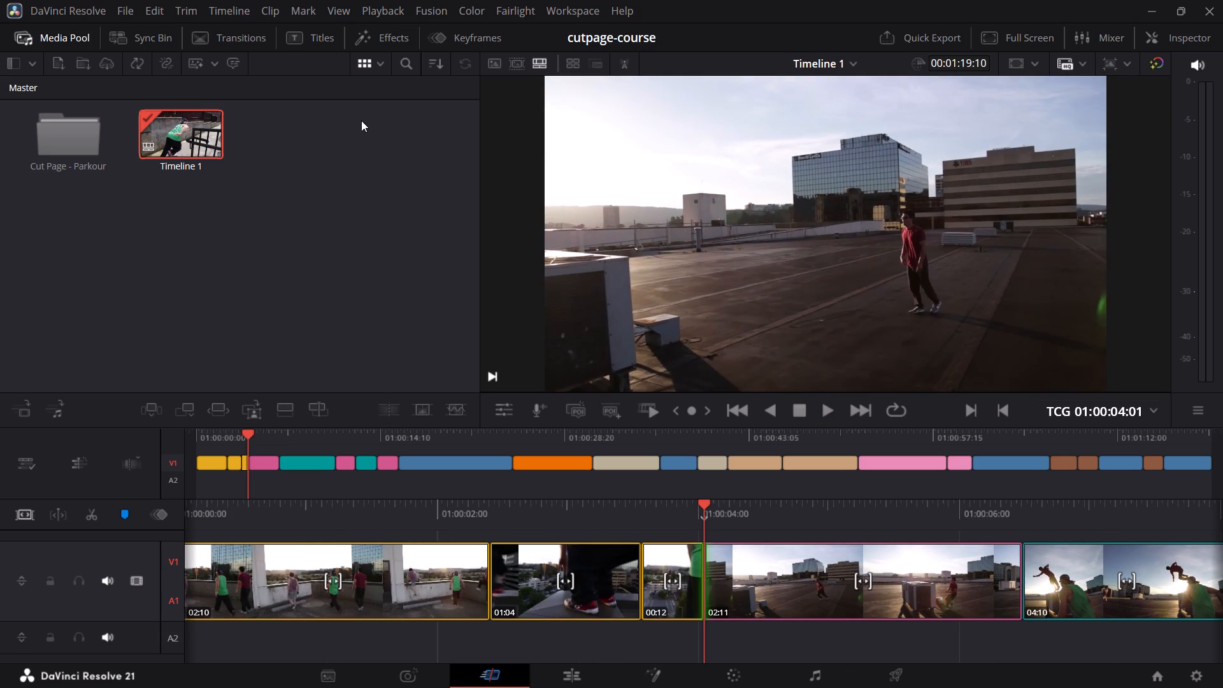
# Open the transitions library, widen it slightly, and give it and the viewer more height above the timeline.
pyautogui.click(256, 38)
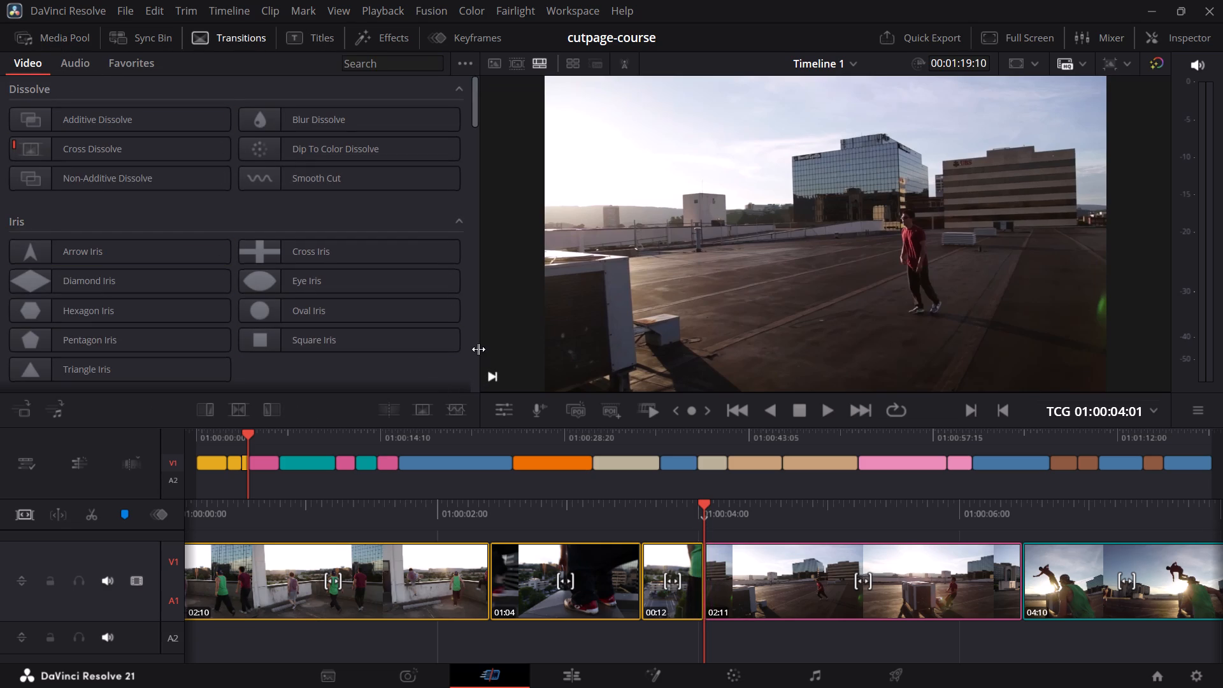
pyautogui.moveTo(478, 349); pyautogui.dragTo(836, 378)
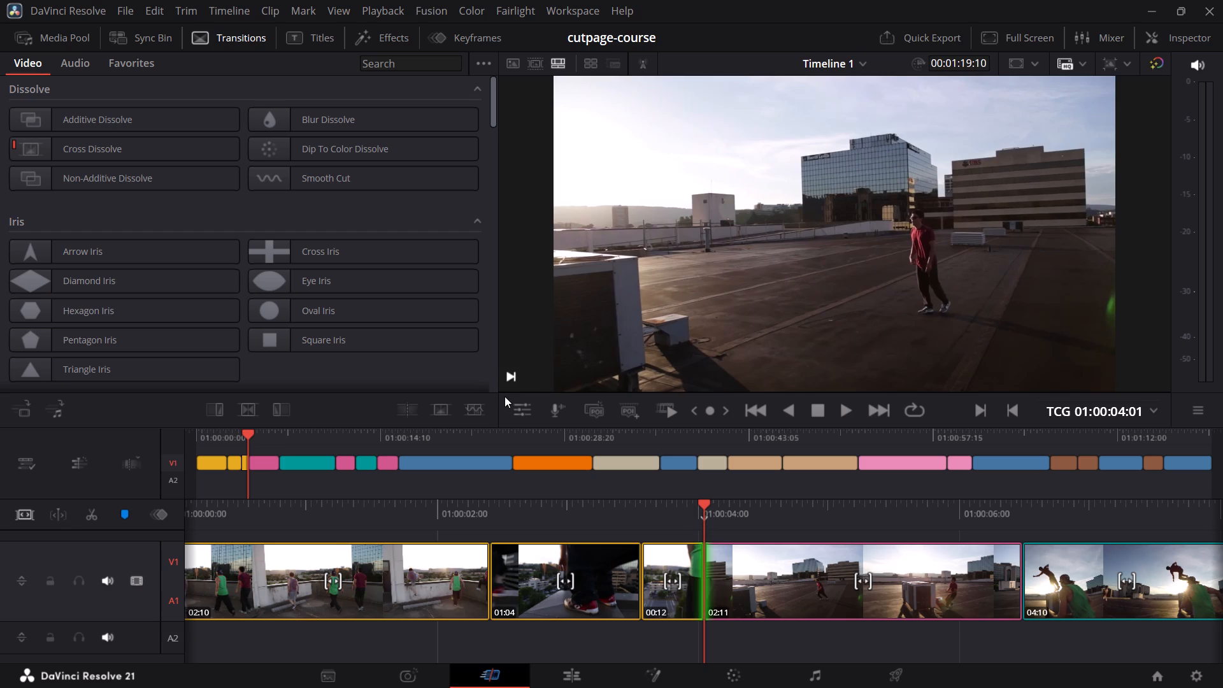
pyautogui.moveTo(496, 396); pyautogui.dragTo(529, 426)
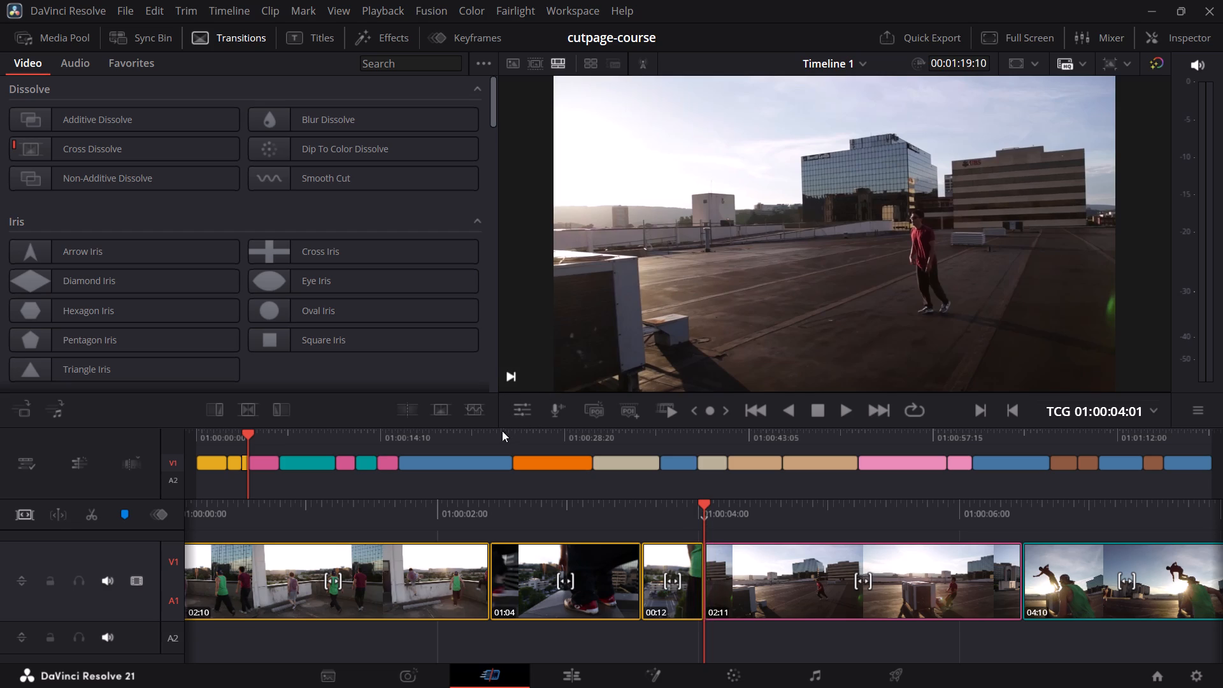
pyautogui.moveTo(501, 429); pyautogui.dragTo(494, 481)
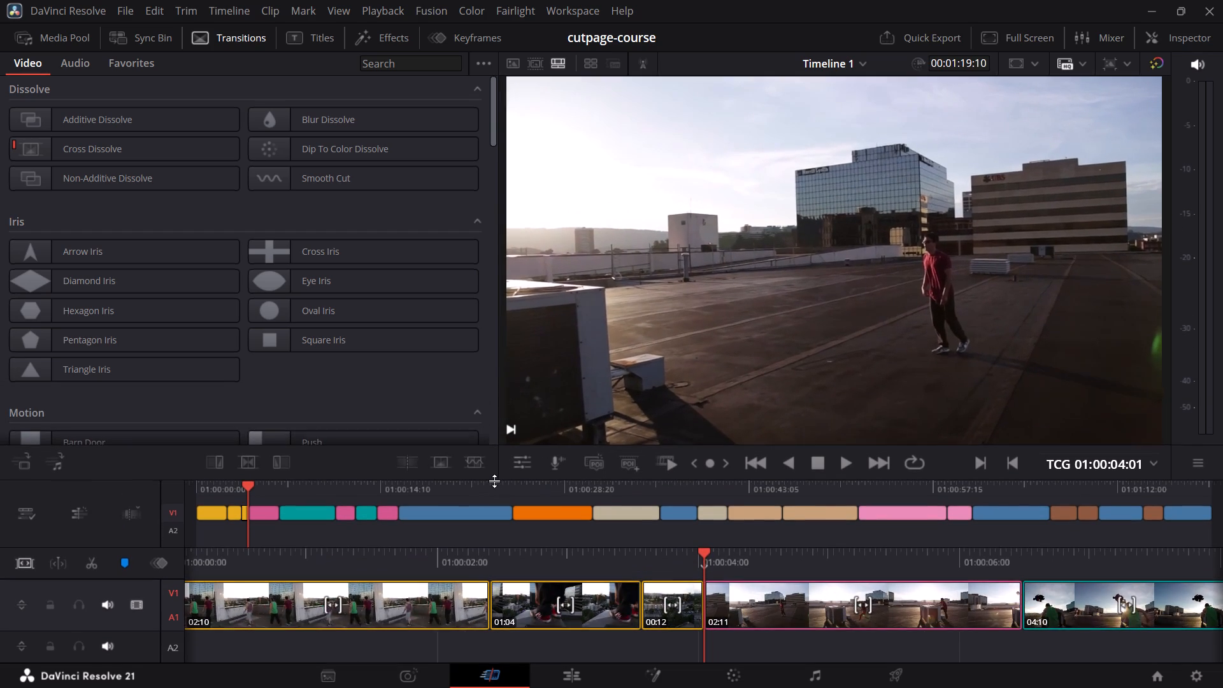
pyautogui.moveTo(494, 481); pyautogui.dragTo(564, 486)
pyautogui.moveTo(496, 395); pyautogui.dragTo(550, 399)
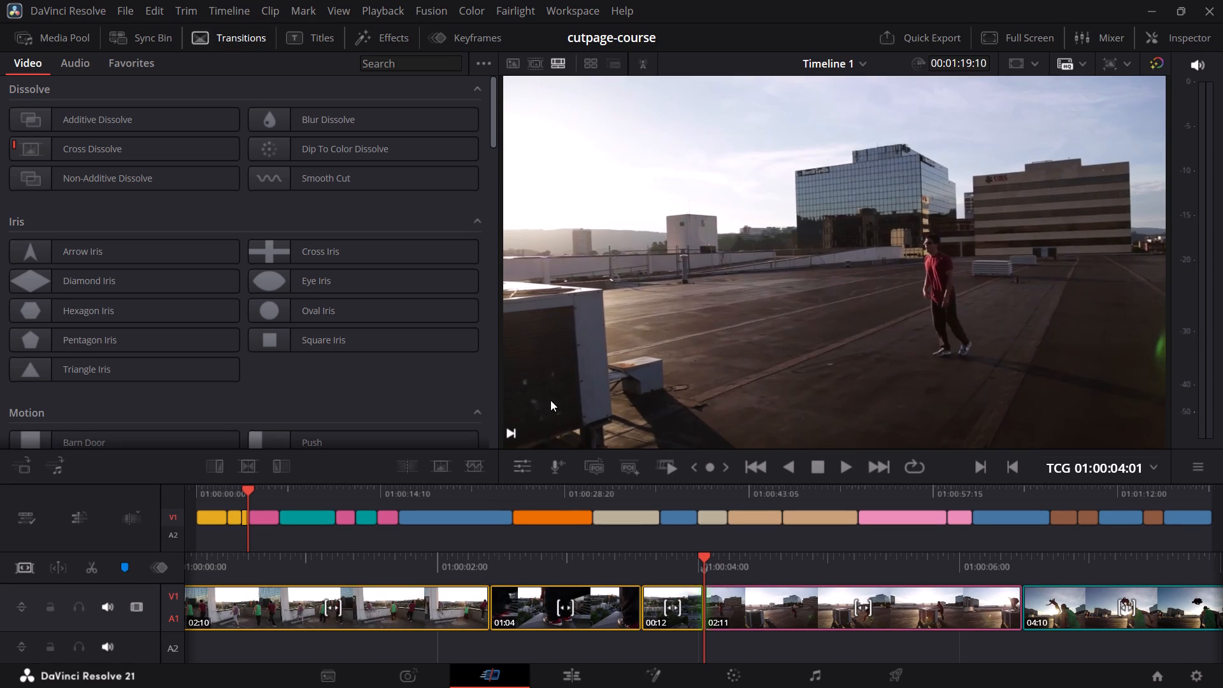
# Browse the video transitions, check the favorites and audio transitions, and return to the video category.
pyautogui.scroll(-5, 246, 244)
pyautogui.scroll(4, 246, 244)
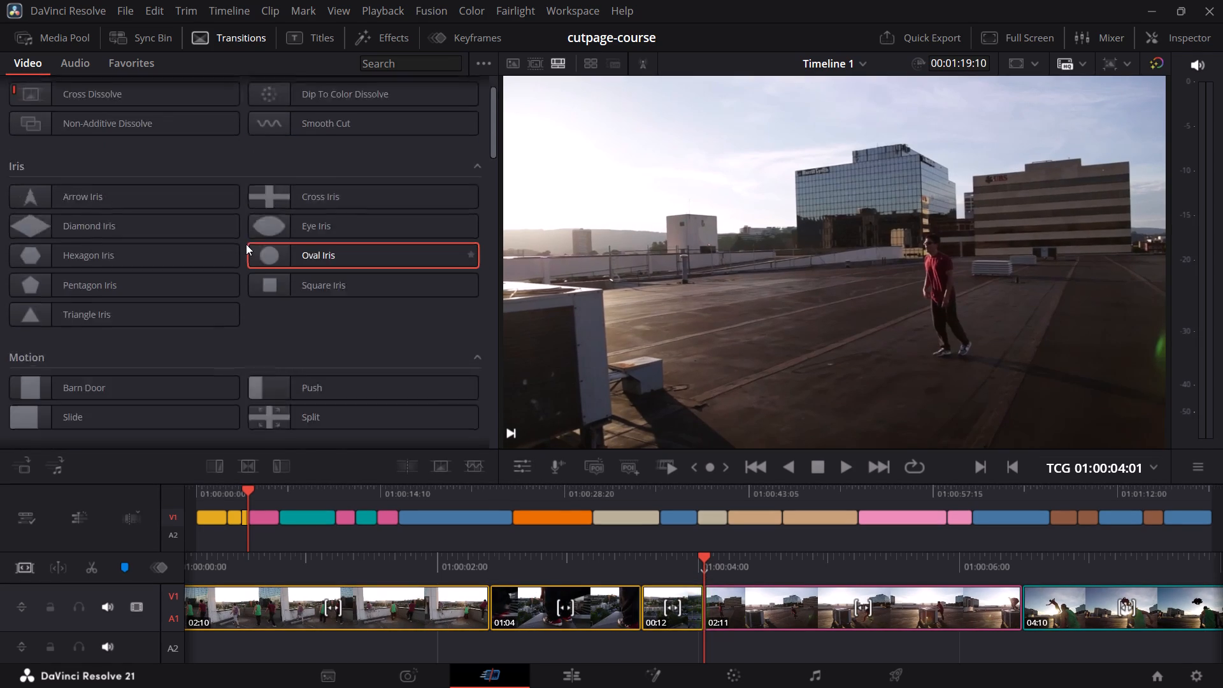
pyautogui.scroll(4, 246, 244)
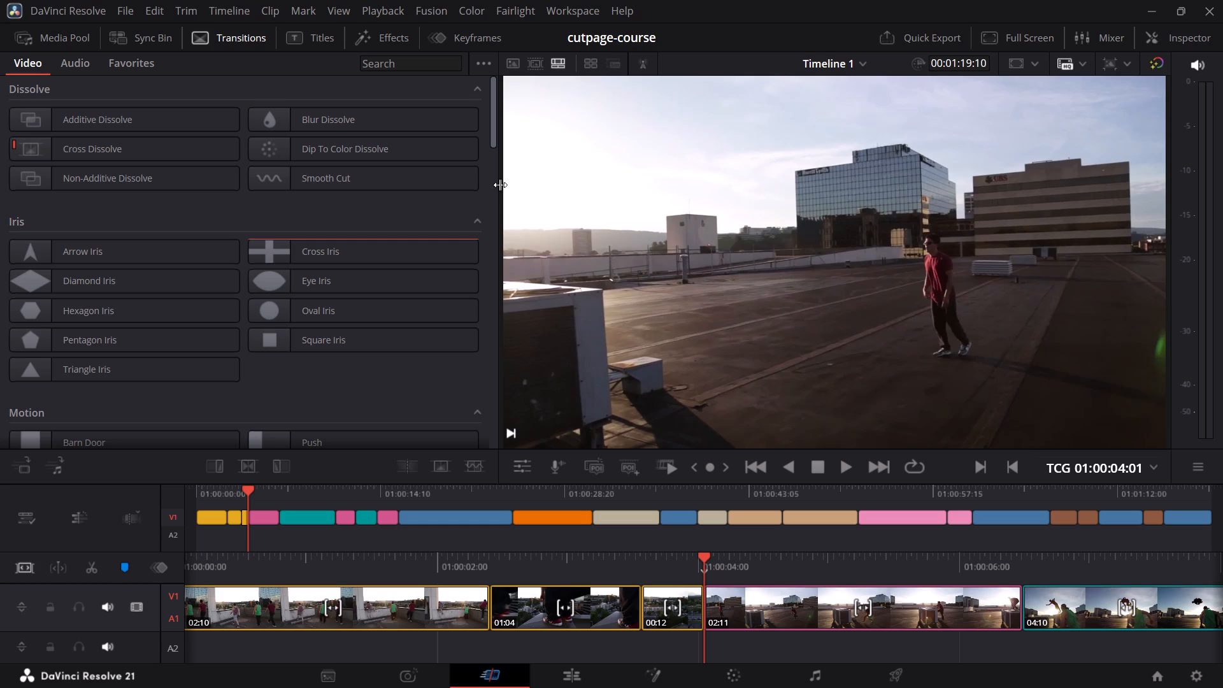
pyautogui.moveTo(498, 183); pyautogui.dragTo(799, 193)
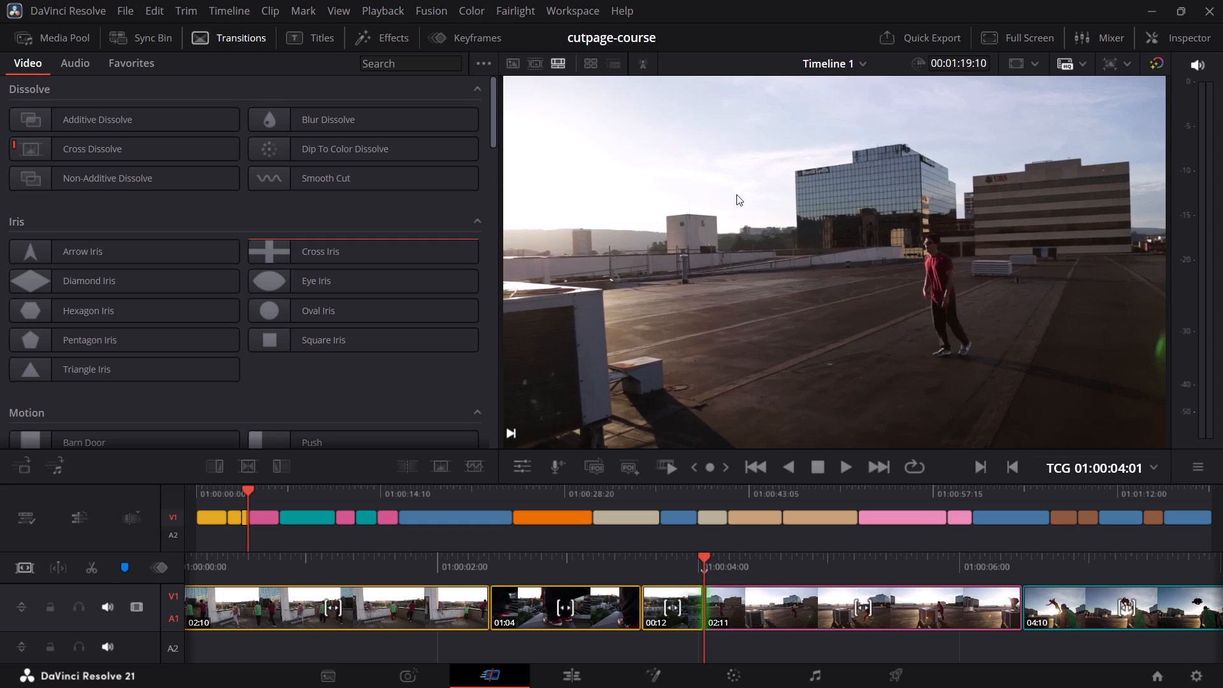
pyautogui.click(126, 64)
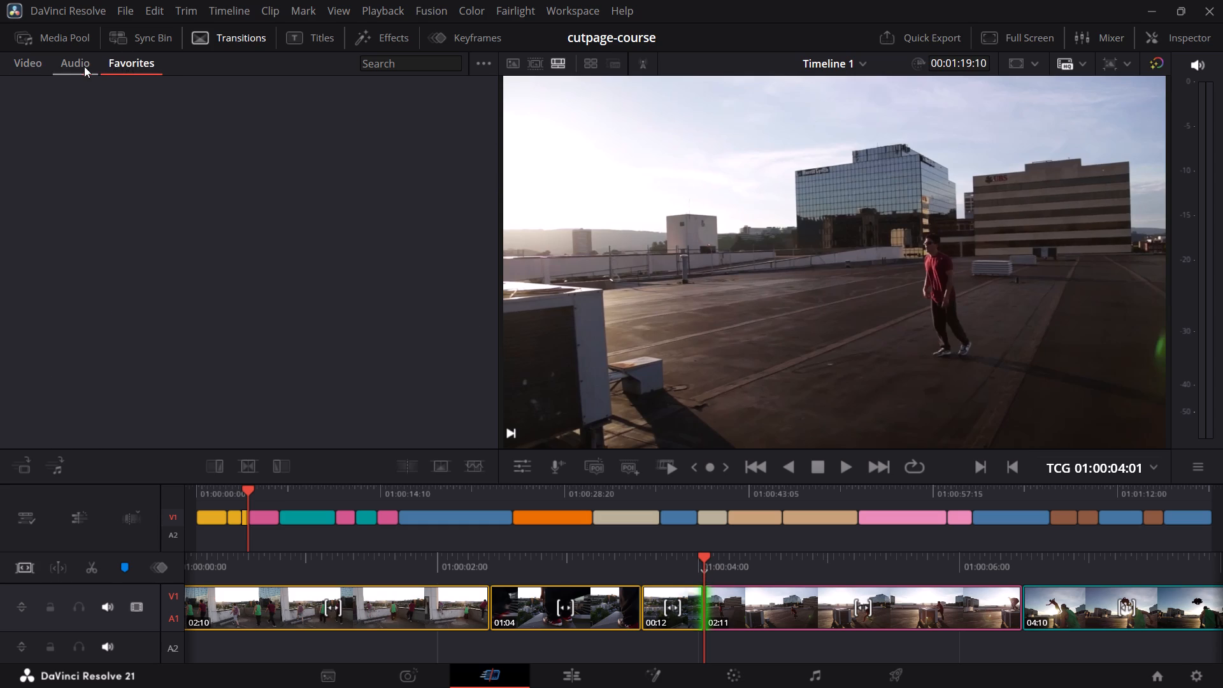
pyautogui.click(76, 67)
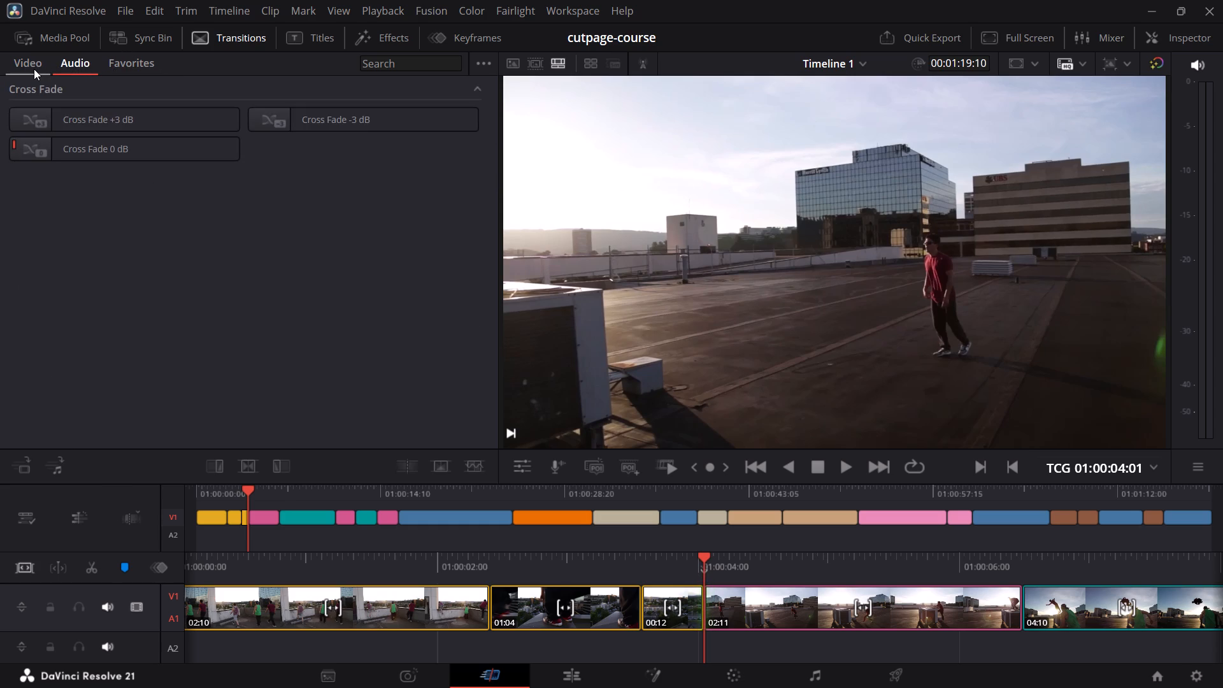
pyautogui.click(34, 69)
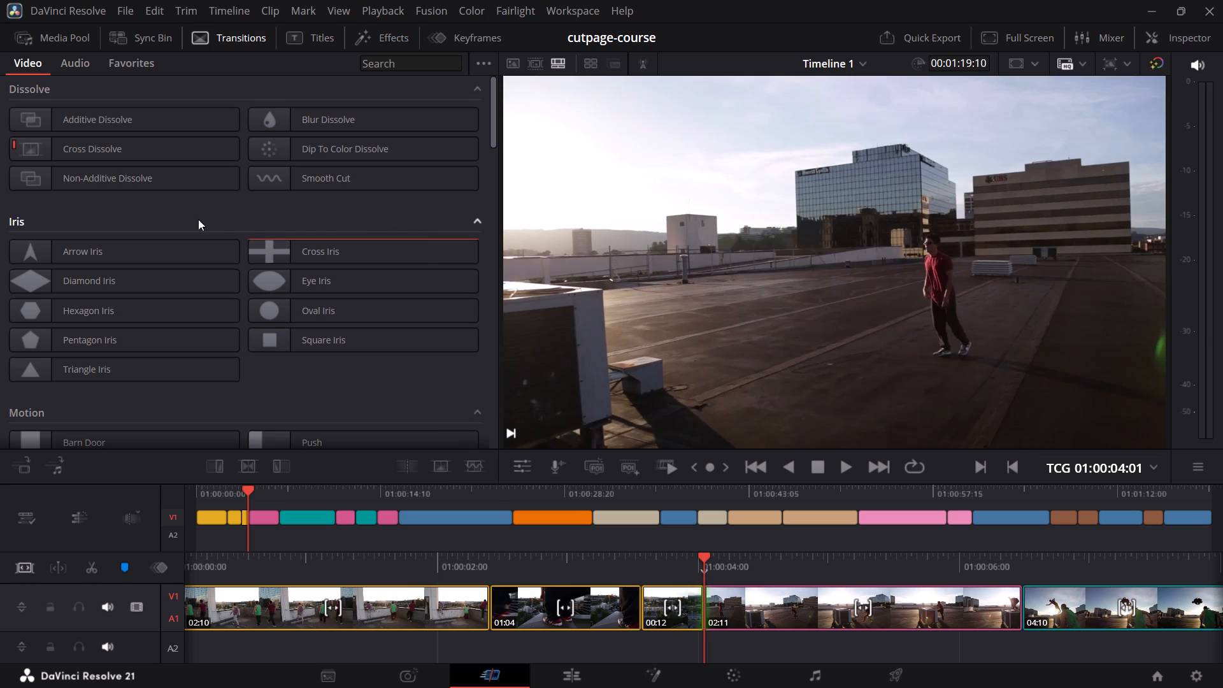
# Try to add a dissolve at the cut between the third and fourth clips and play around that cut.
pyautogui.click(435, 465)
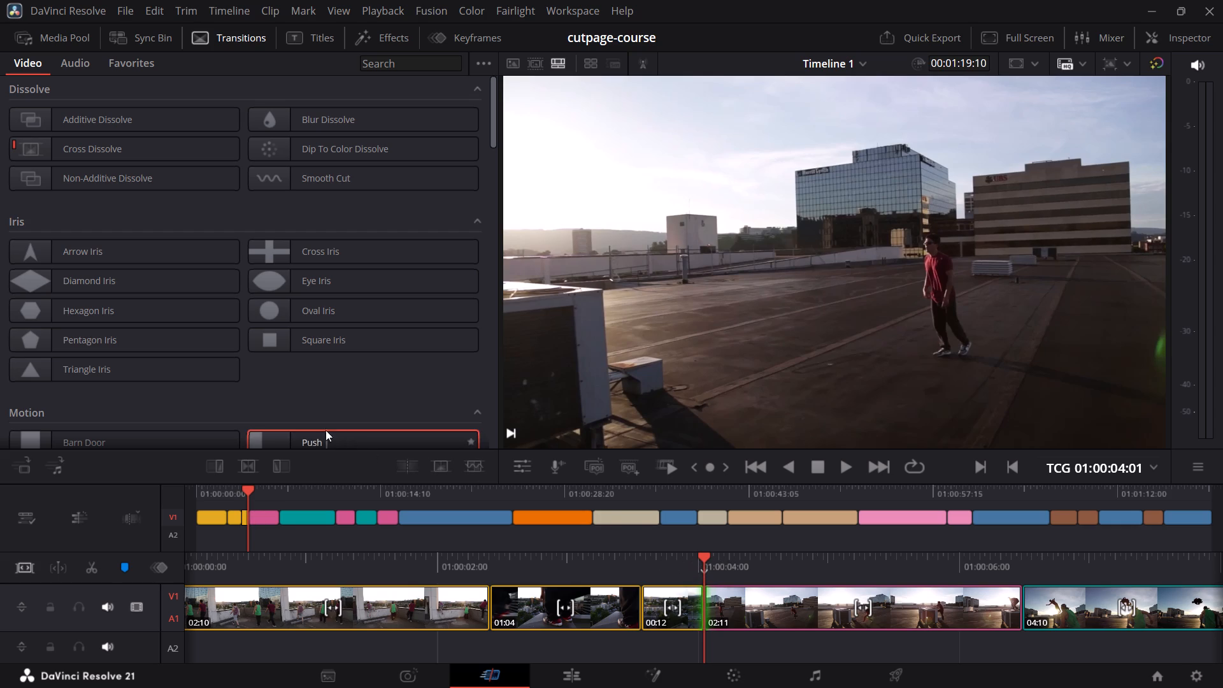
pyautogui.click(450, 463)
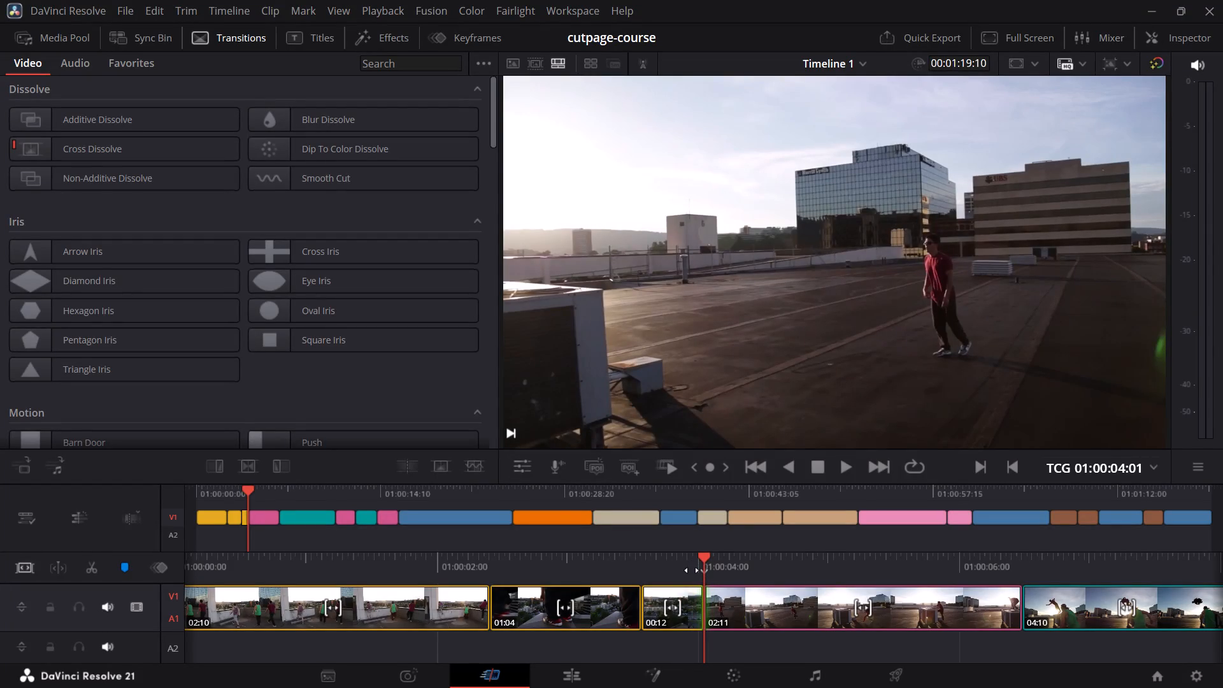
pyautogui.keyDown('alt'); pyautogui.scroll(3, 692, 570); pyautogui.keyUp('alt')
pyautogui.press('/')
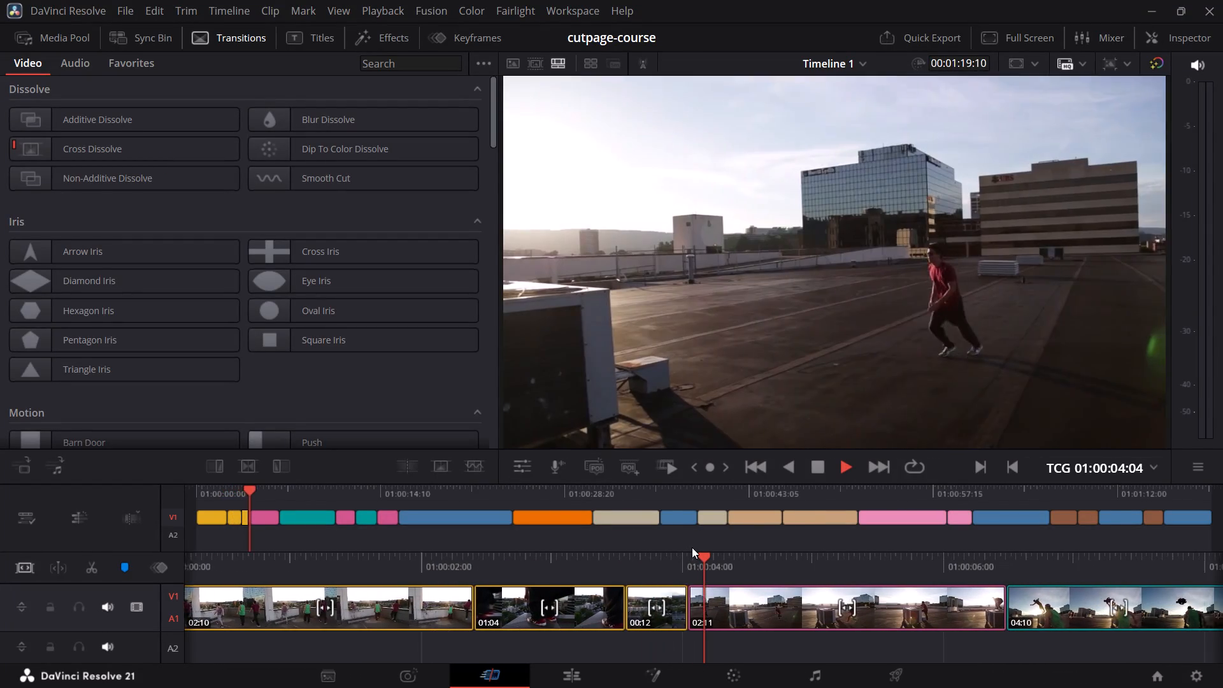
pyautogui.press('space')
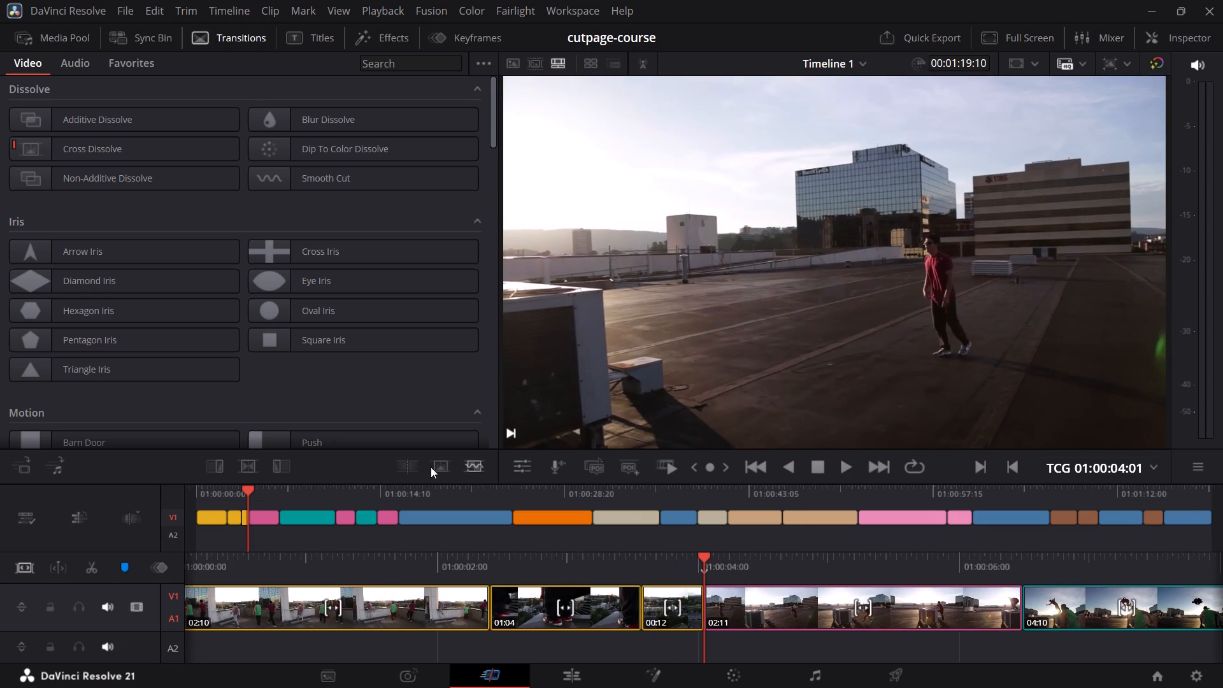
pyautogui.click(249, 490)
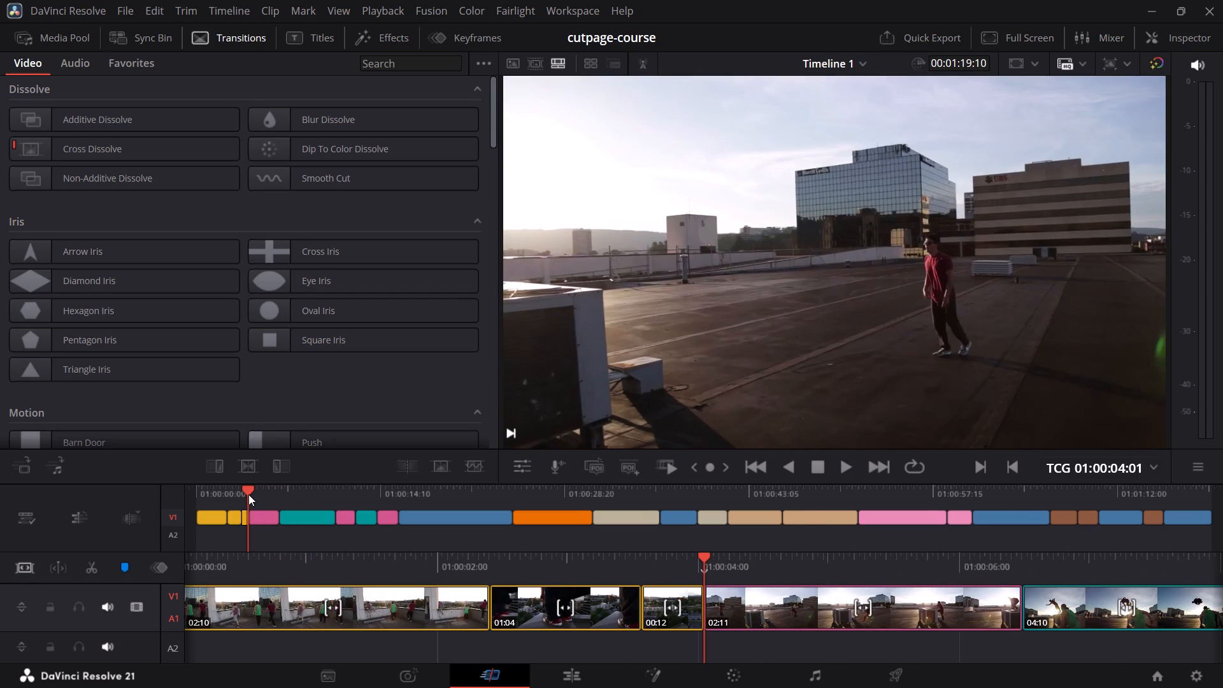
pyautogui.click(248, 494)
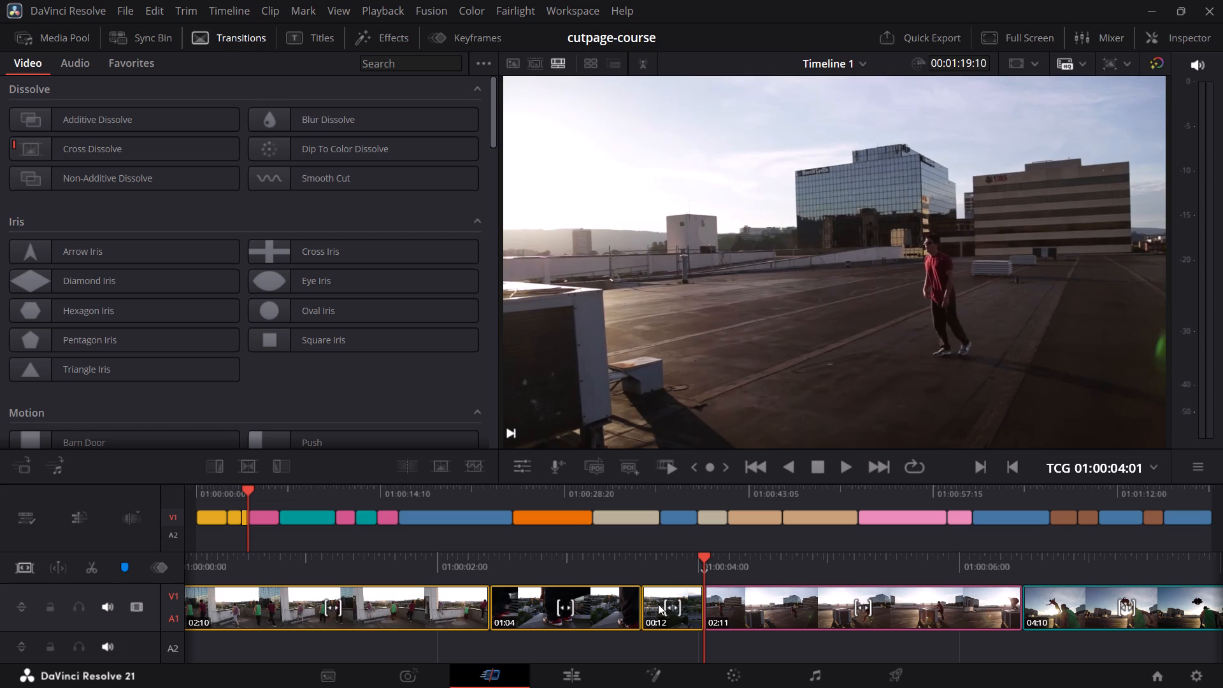
# Select the third clip, view its properties in the Inspector, and close the Inspector again.
pyautogui.click(657, 596)
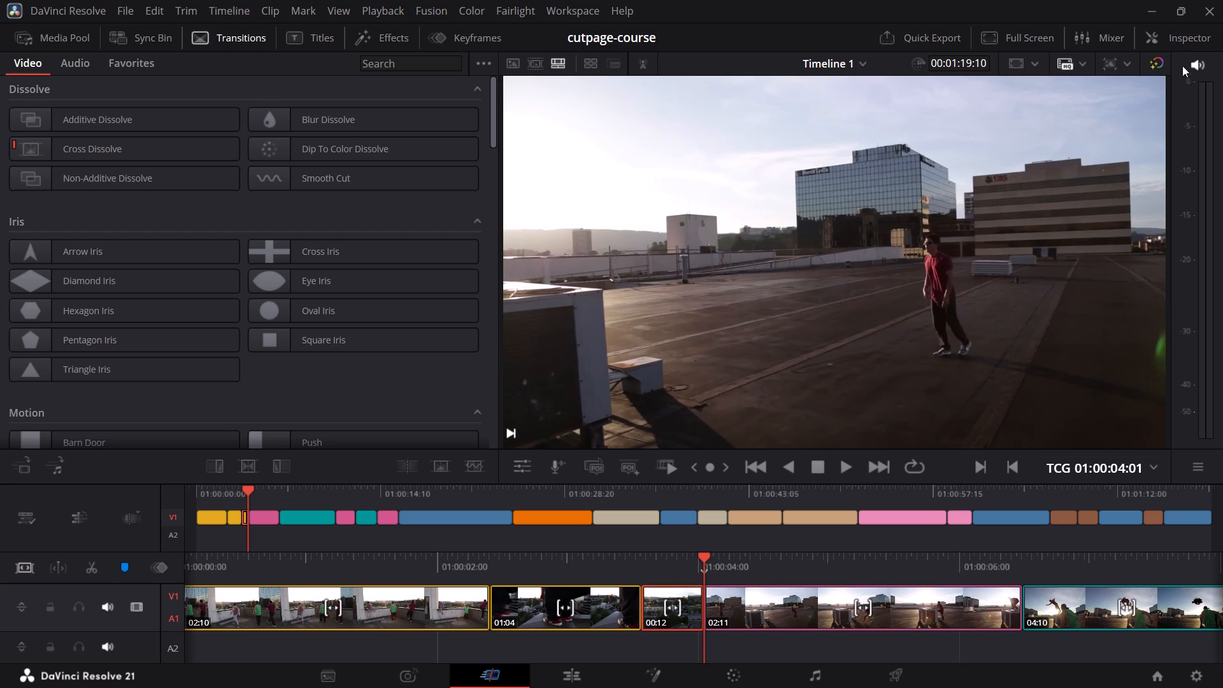
pyautogui.click(1175, 38)
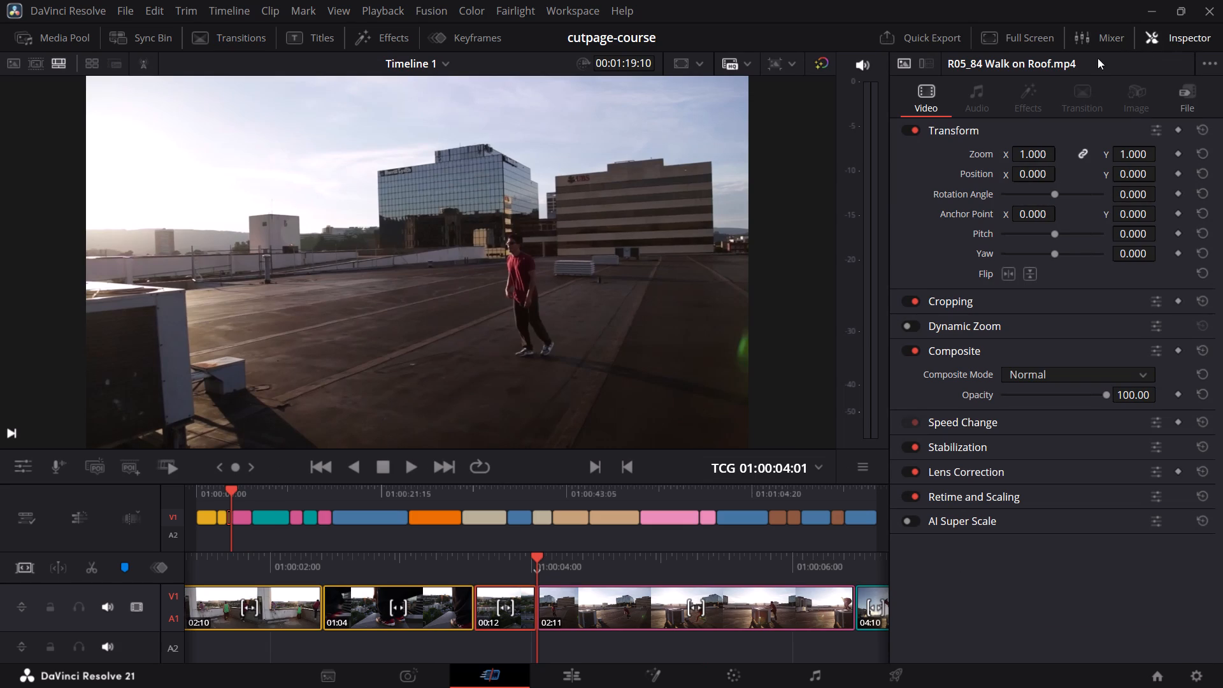
pyautogui.click(1183, 34)
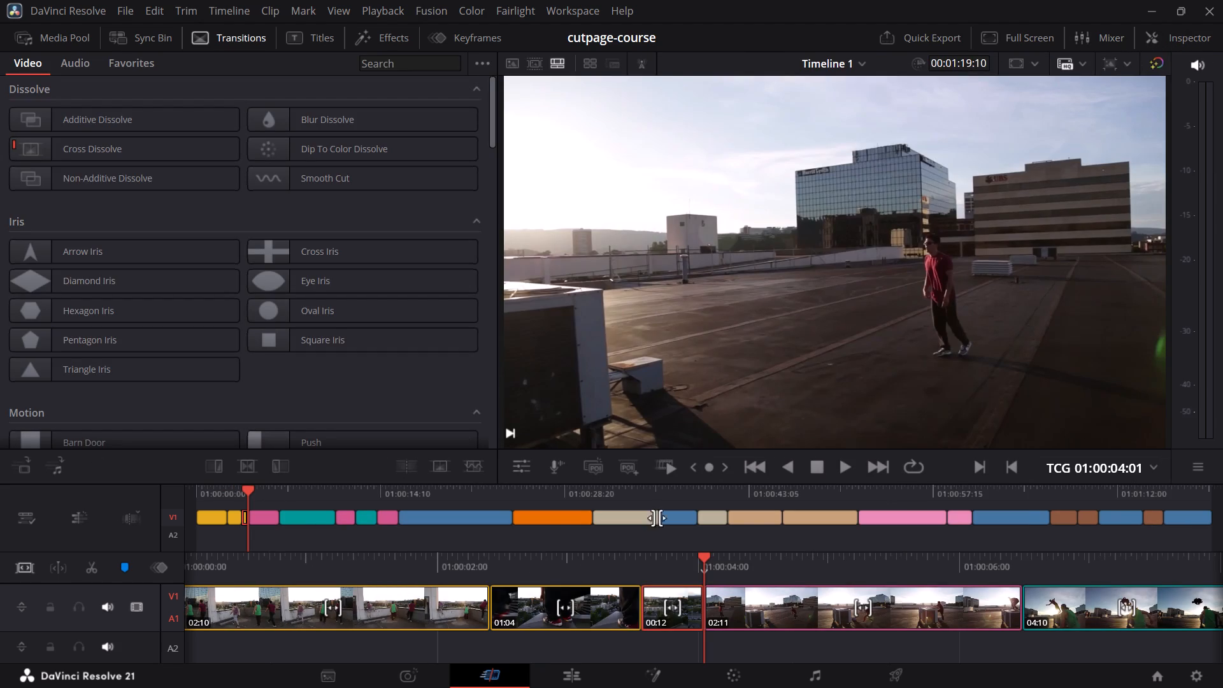
# Select the second clip and scrub across its start at 01:00:02:10 and end at 01:00:03:14, returning to the third clip's end cut at 01:00:04:01.
pyautogui.click(590, 612)
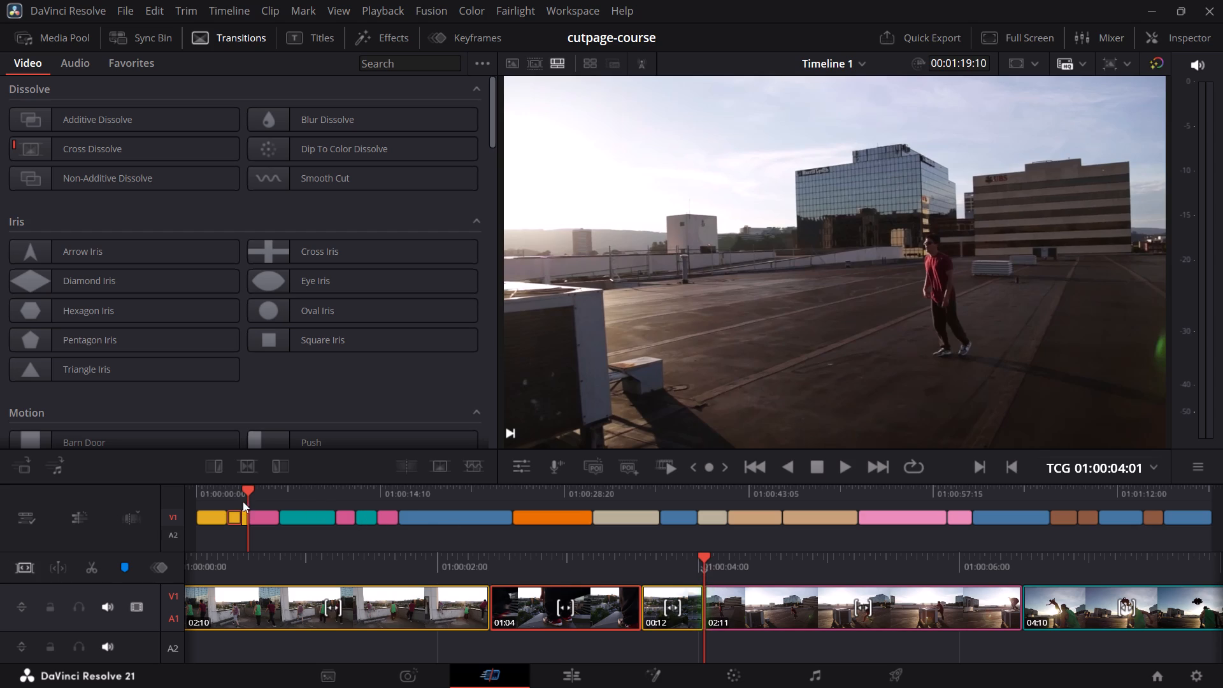
pyautogui.moveTo(247, 487); pyautogui.dragTo(225, 491)
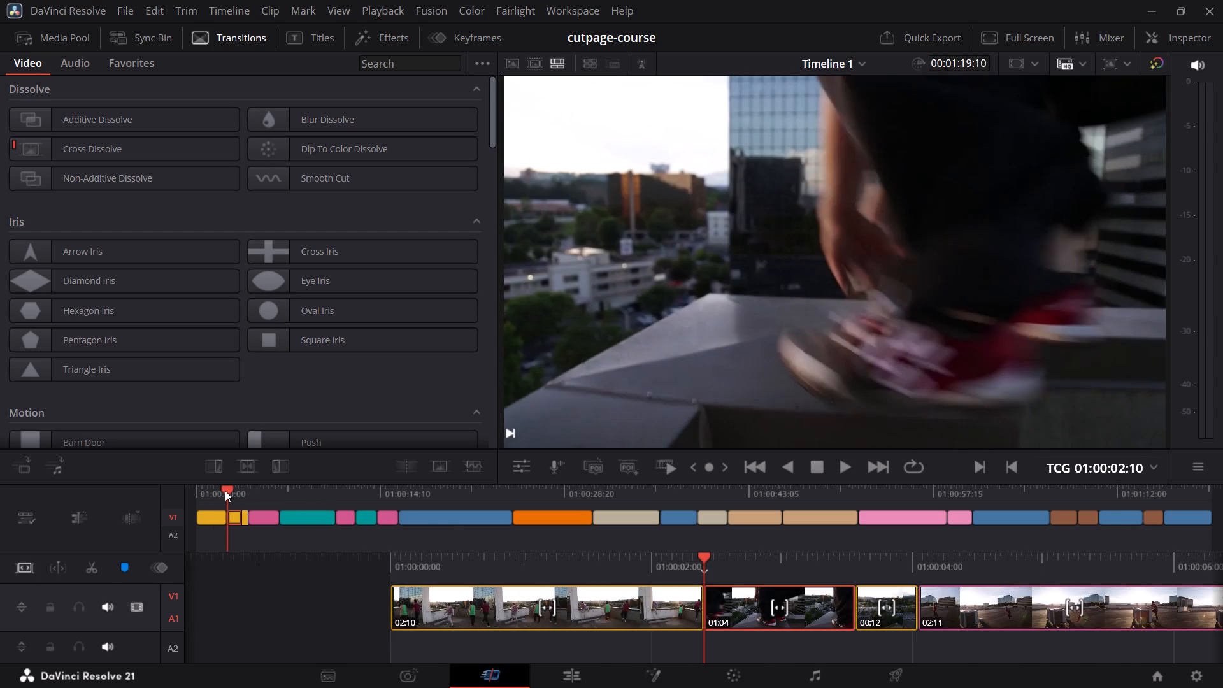
pyautogui.moveTo(225, 491); pyautogui.dragTo(236, 494)
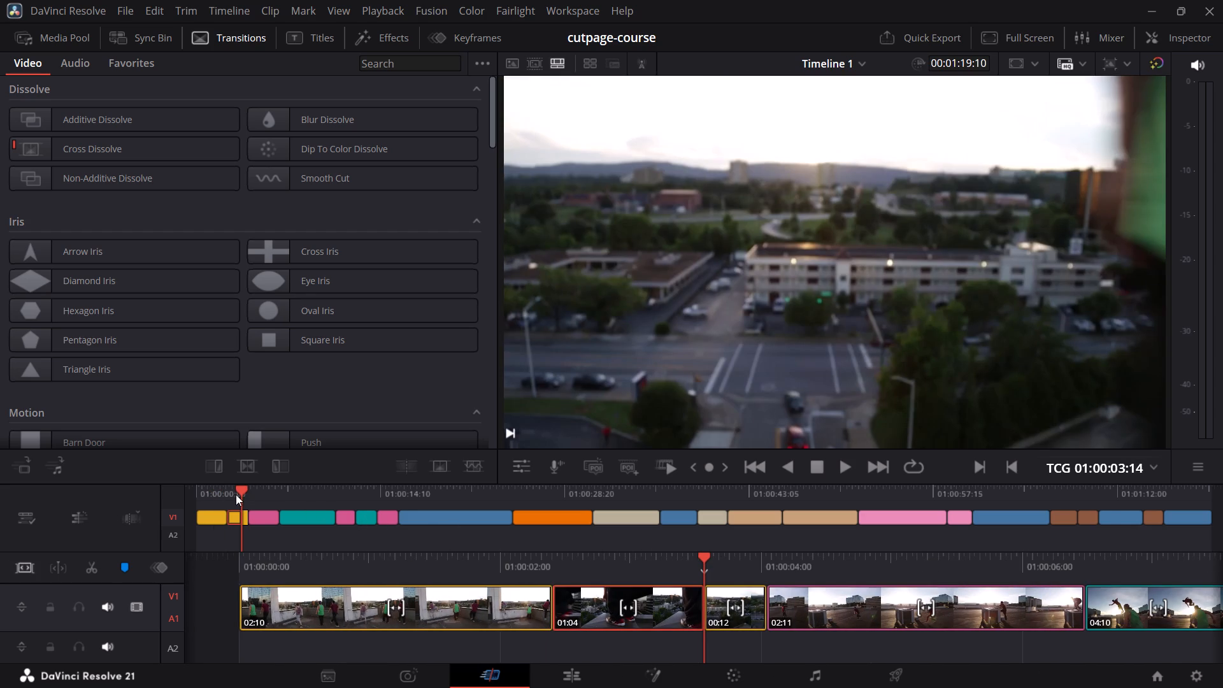
pyautogui.moveTo(236, 494); pyautogui.dragTo(243, 498)
pyautogui.moveTo(243, 498); pyautogui.dragTo(248, 499)
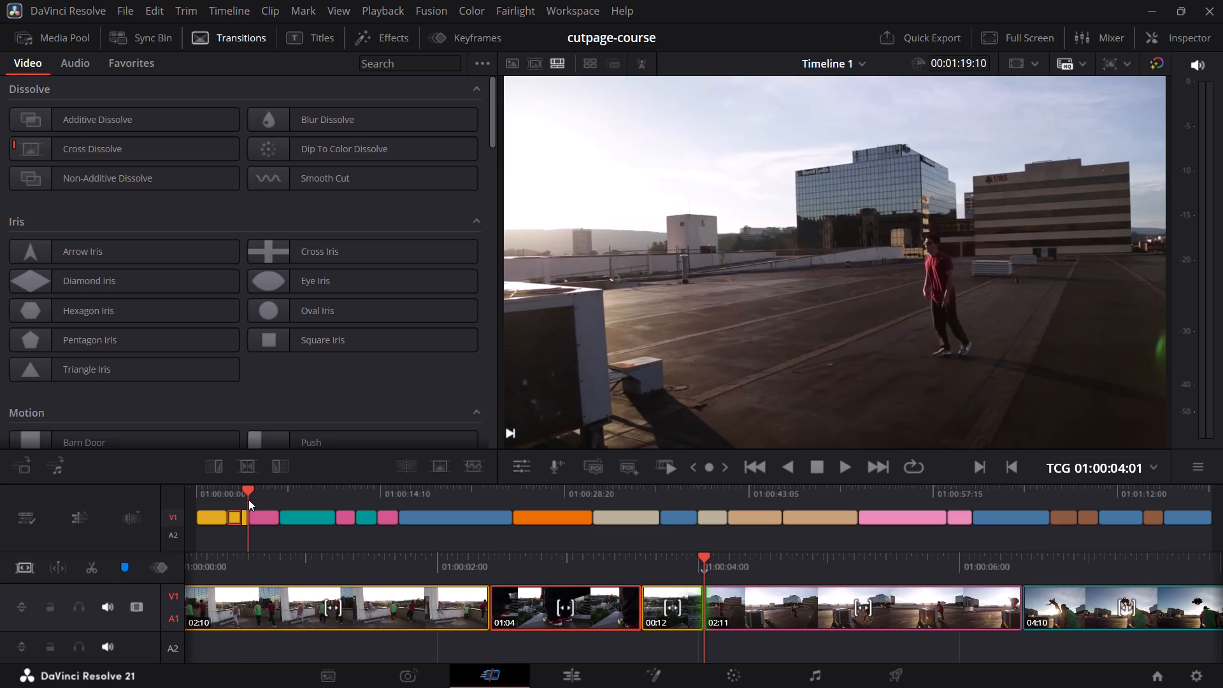
# Scrub between the third clip's start at 01:00:03:14 and its end cut at 01:00:04:01.
pyautogui.moveTo(248, 499); pyautogui.dragTo(240, 494)
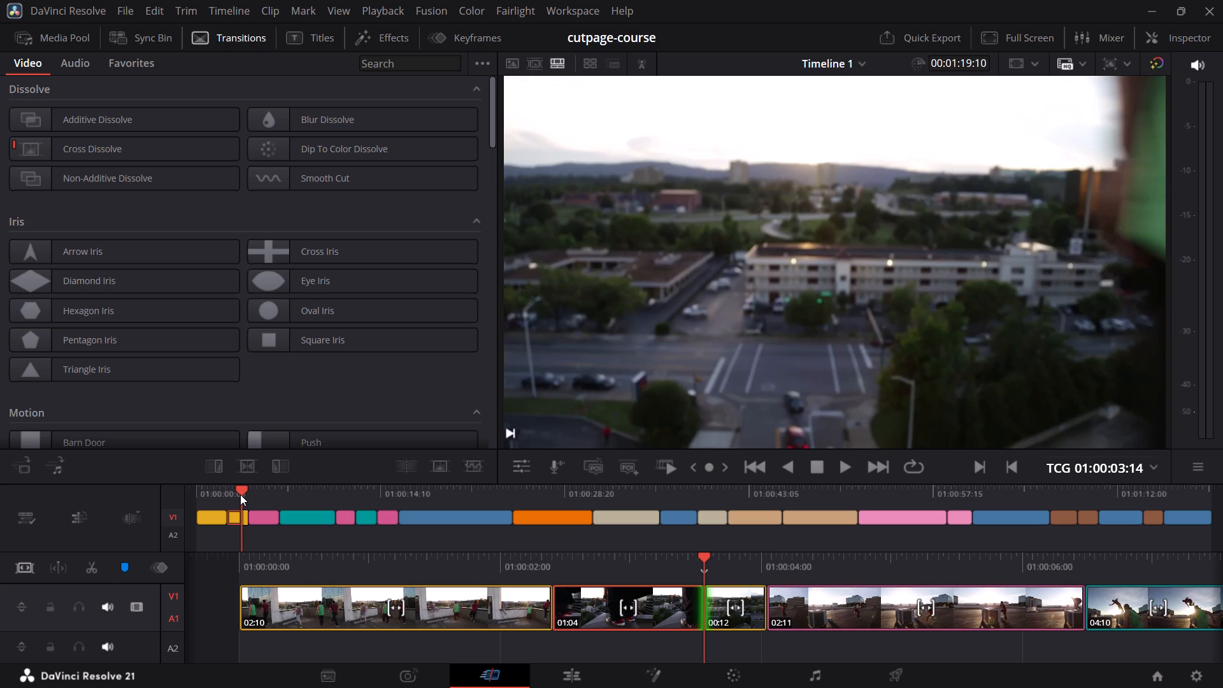
pyautogui.moveTo(240, 494); pyautogui.dragTo(247, 496)
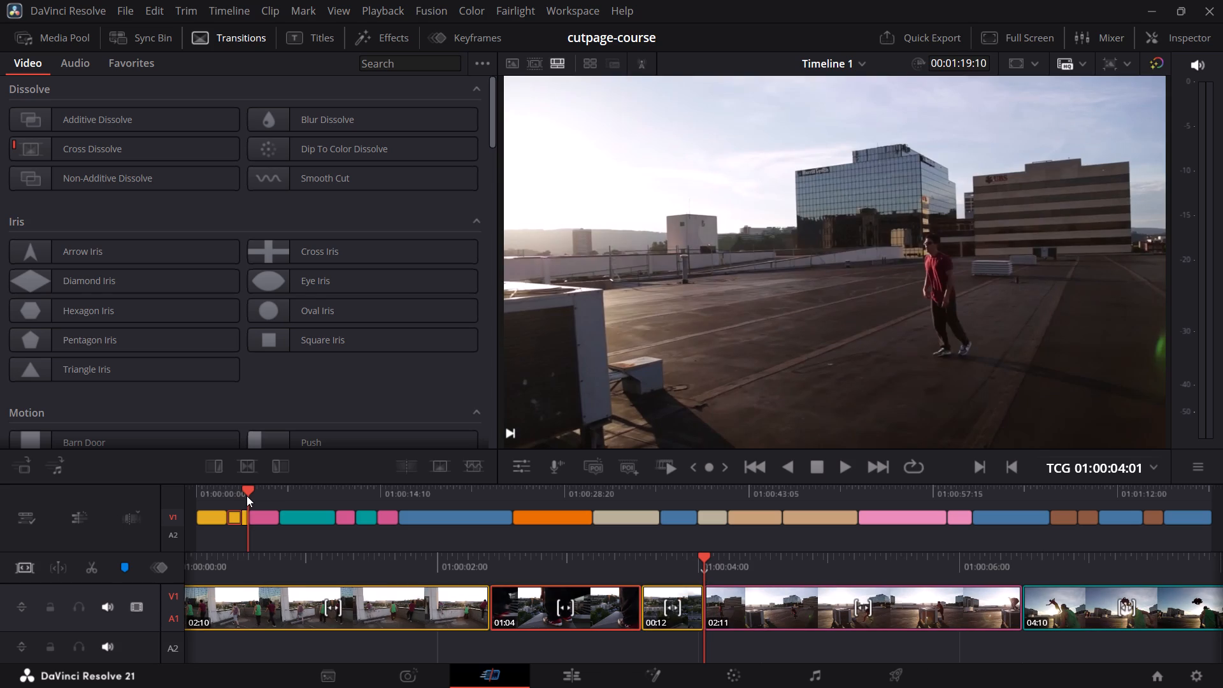
pyautogui.moveTo(247, 496); pyautogui.dragTo(244, 491)
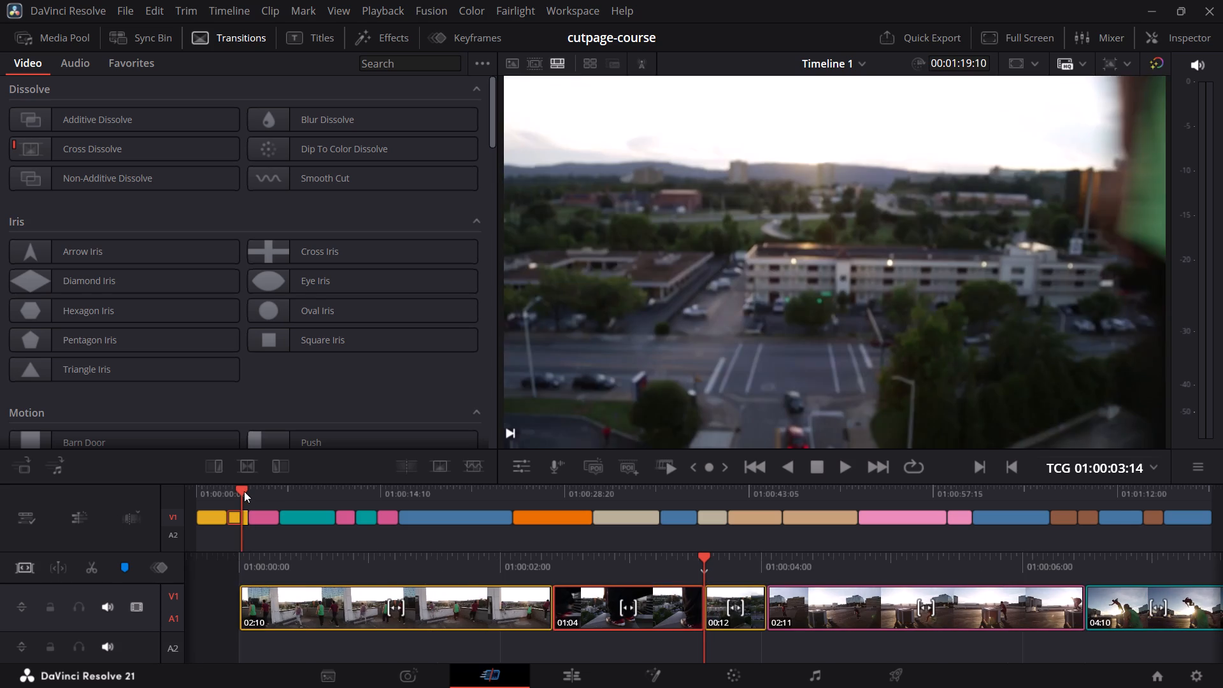
pyautogui.moveTo(244, 491); pyautogui.dragTo(248, 498)
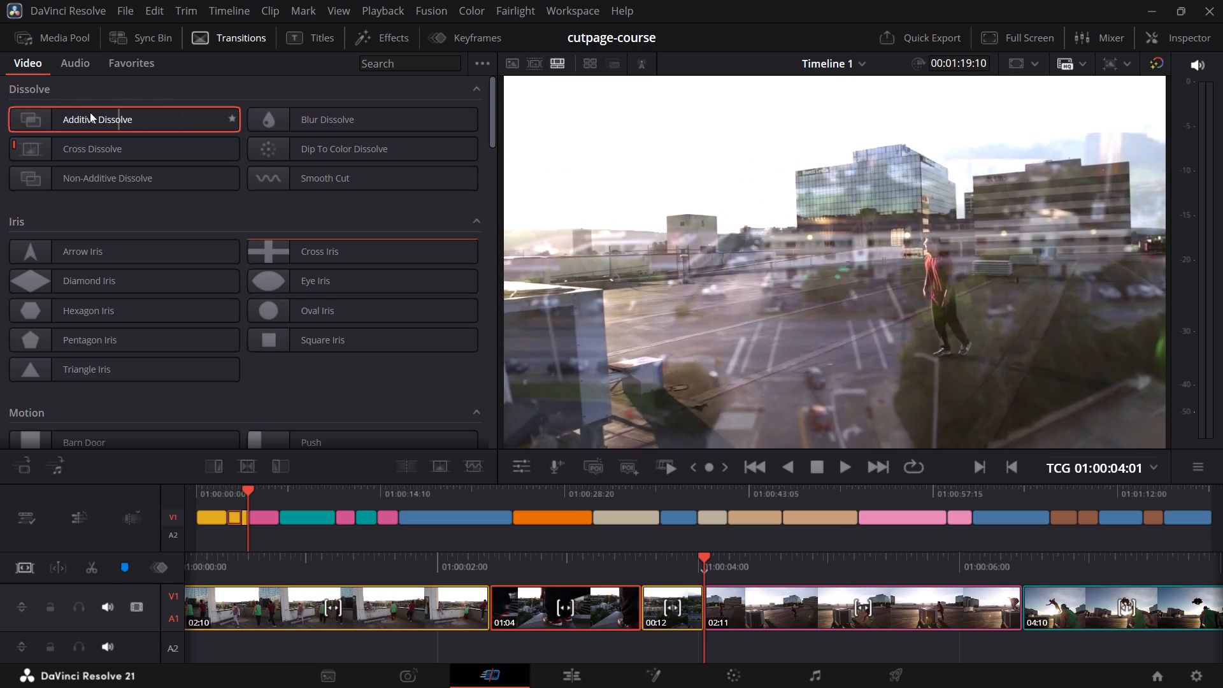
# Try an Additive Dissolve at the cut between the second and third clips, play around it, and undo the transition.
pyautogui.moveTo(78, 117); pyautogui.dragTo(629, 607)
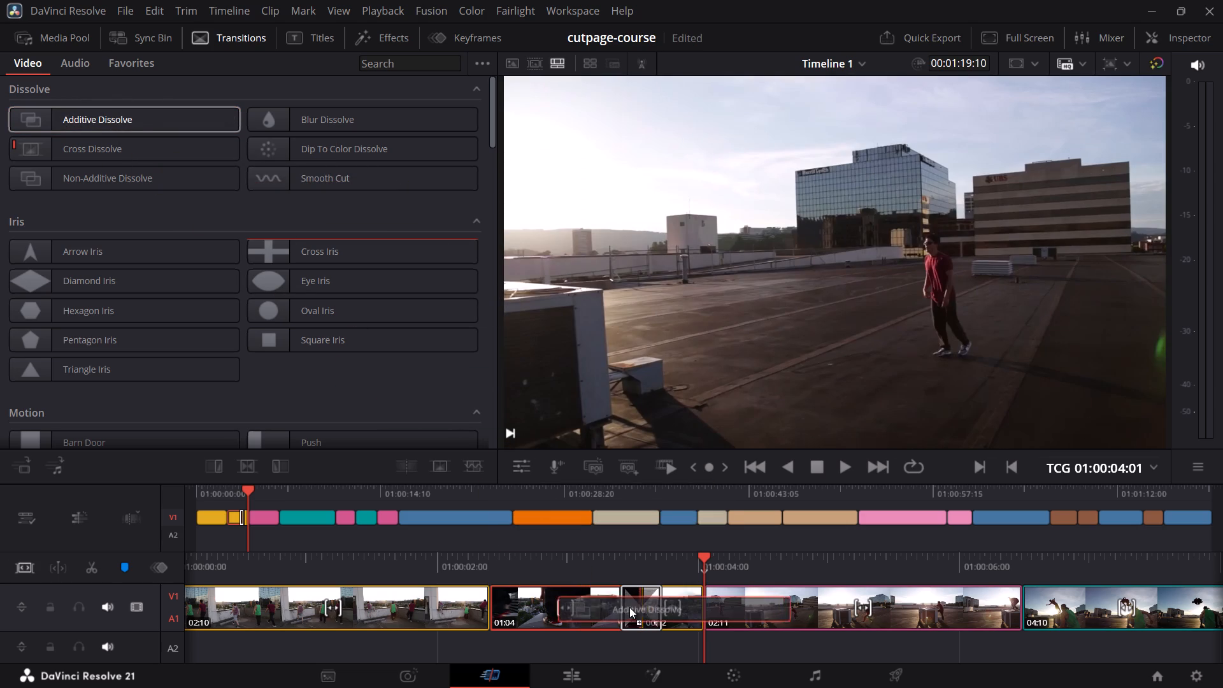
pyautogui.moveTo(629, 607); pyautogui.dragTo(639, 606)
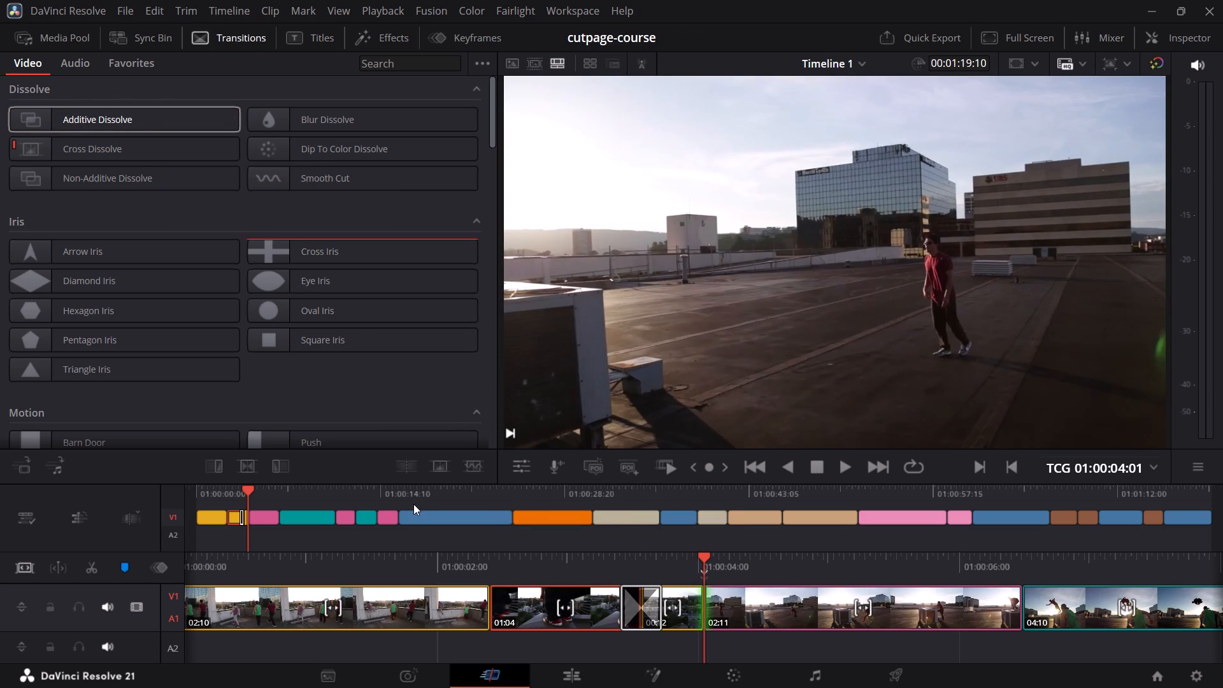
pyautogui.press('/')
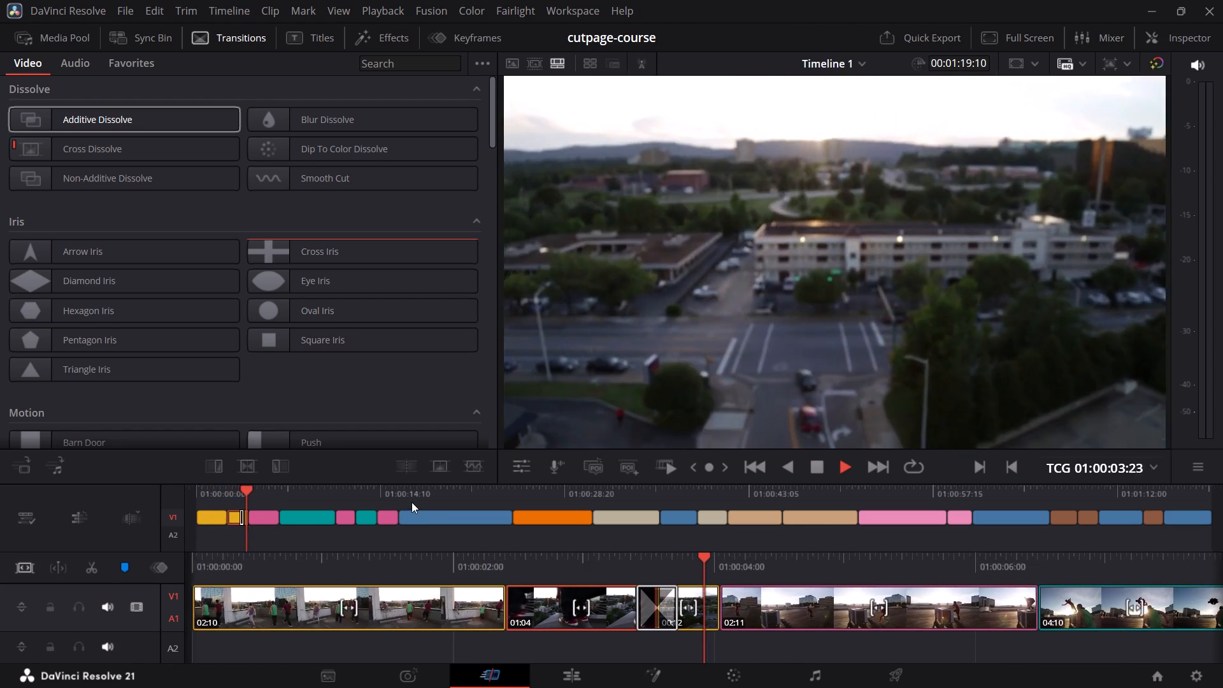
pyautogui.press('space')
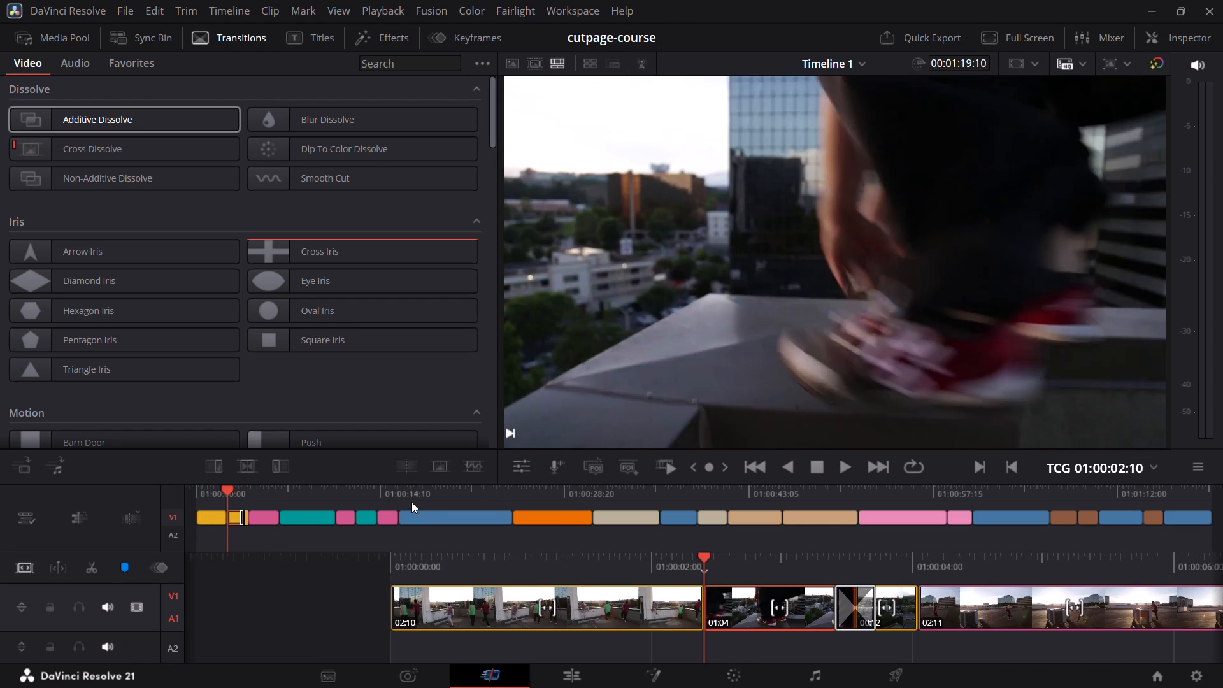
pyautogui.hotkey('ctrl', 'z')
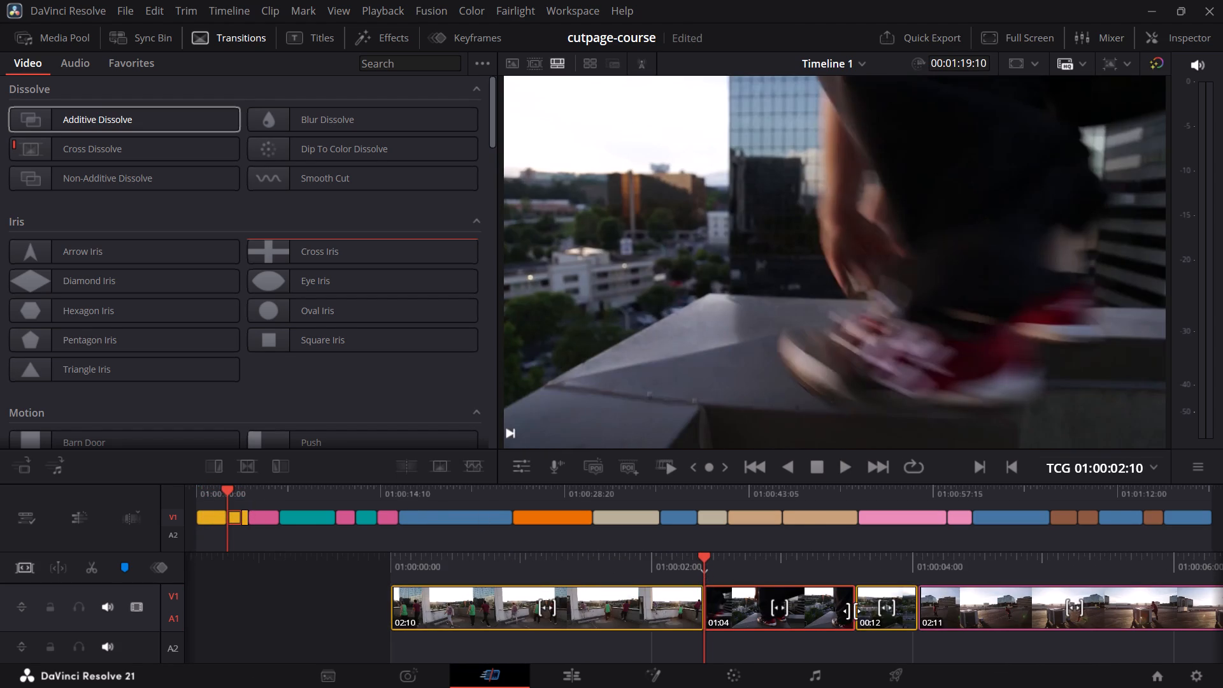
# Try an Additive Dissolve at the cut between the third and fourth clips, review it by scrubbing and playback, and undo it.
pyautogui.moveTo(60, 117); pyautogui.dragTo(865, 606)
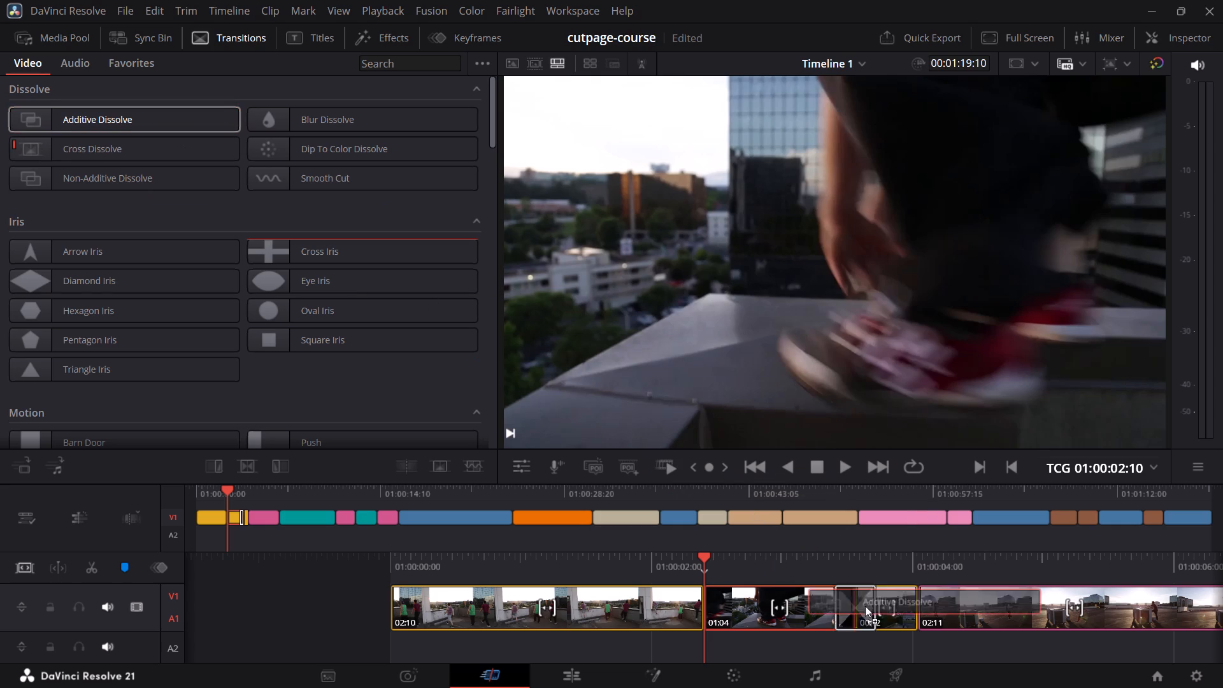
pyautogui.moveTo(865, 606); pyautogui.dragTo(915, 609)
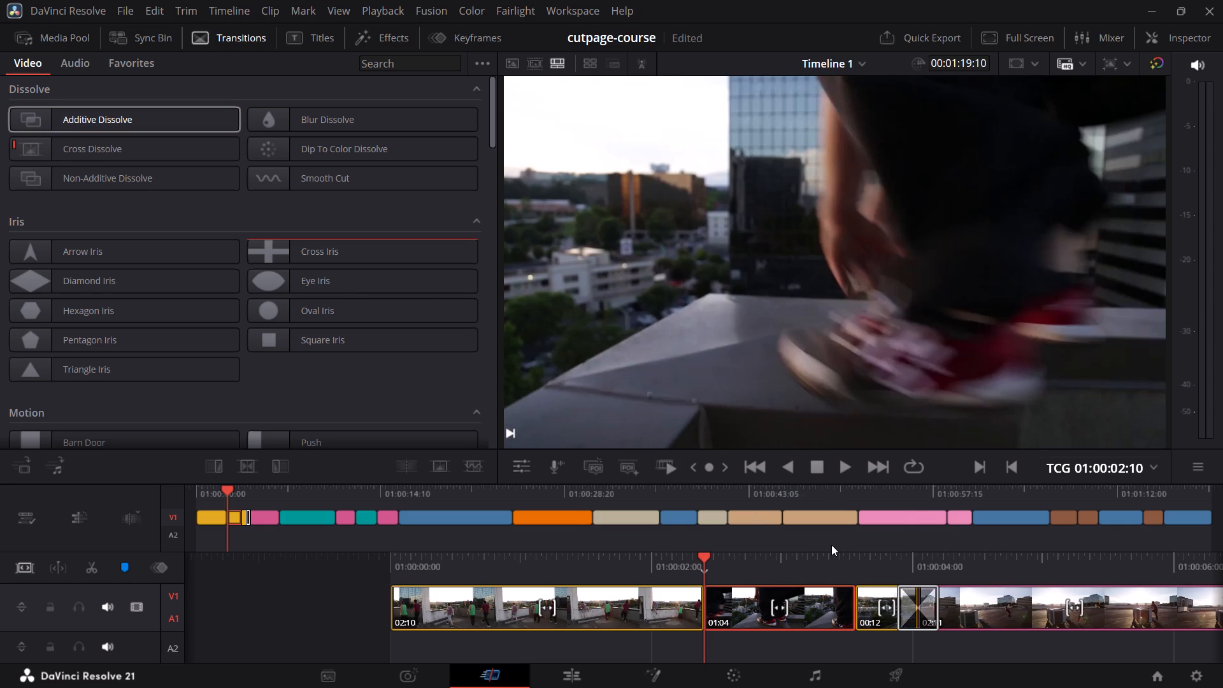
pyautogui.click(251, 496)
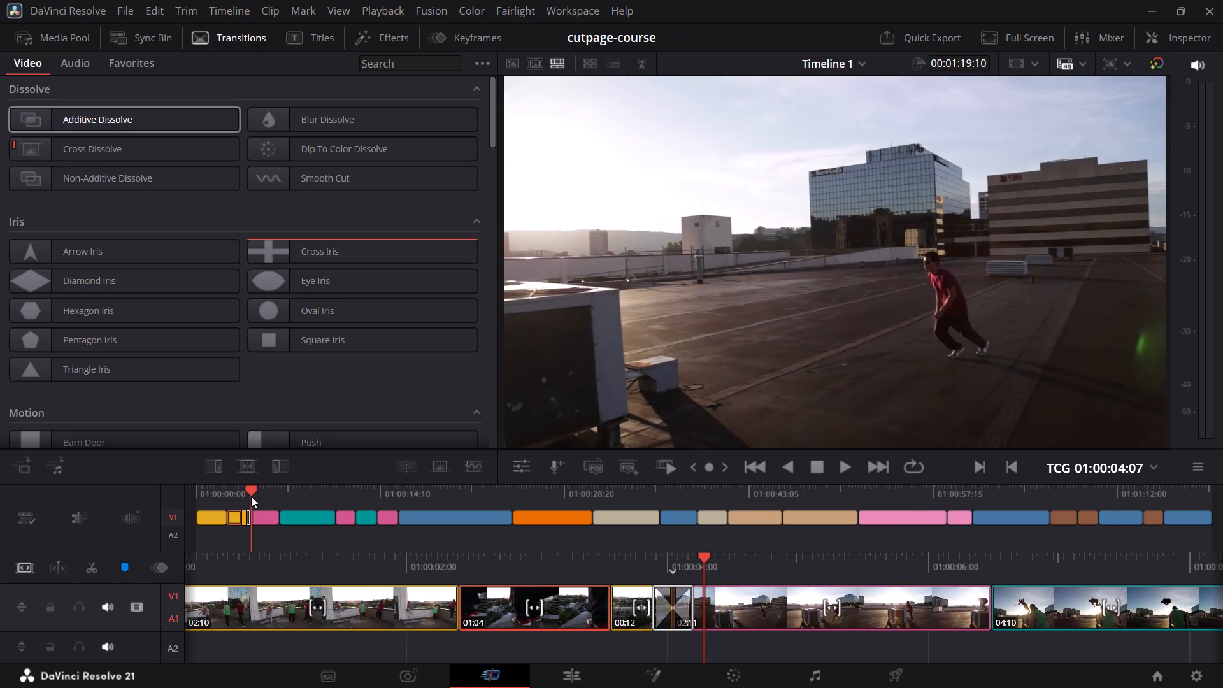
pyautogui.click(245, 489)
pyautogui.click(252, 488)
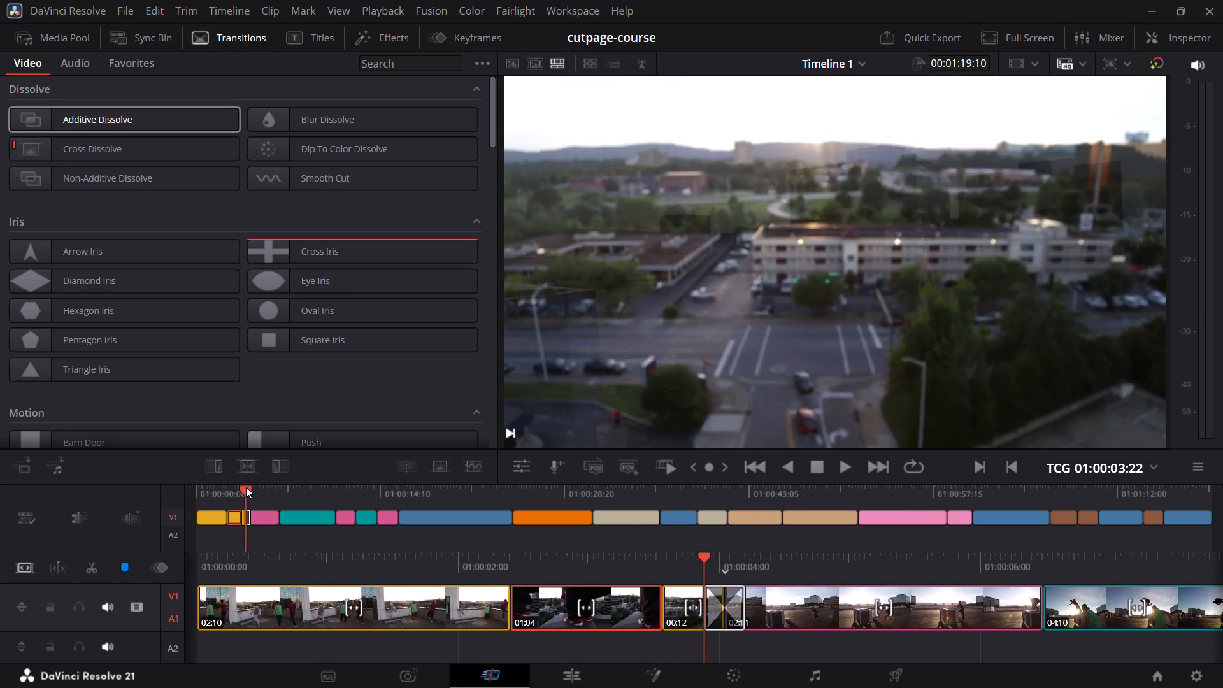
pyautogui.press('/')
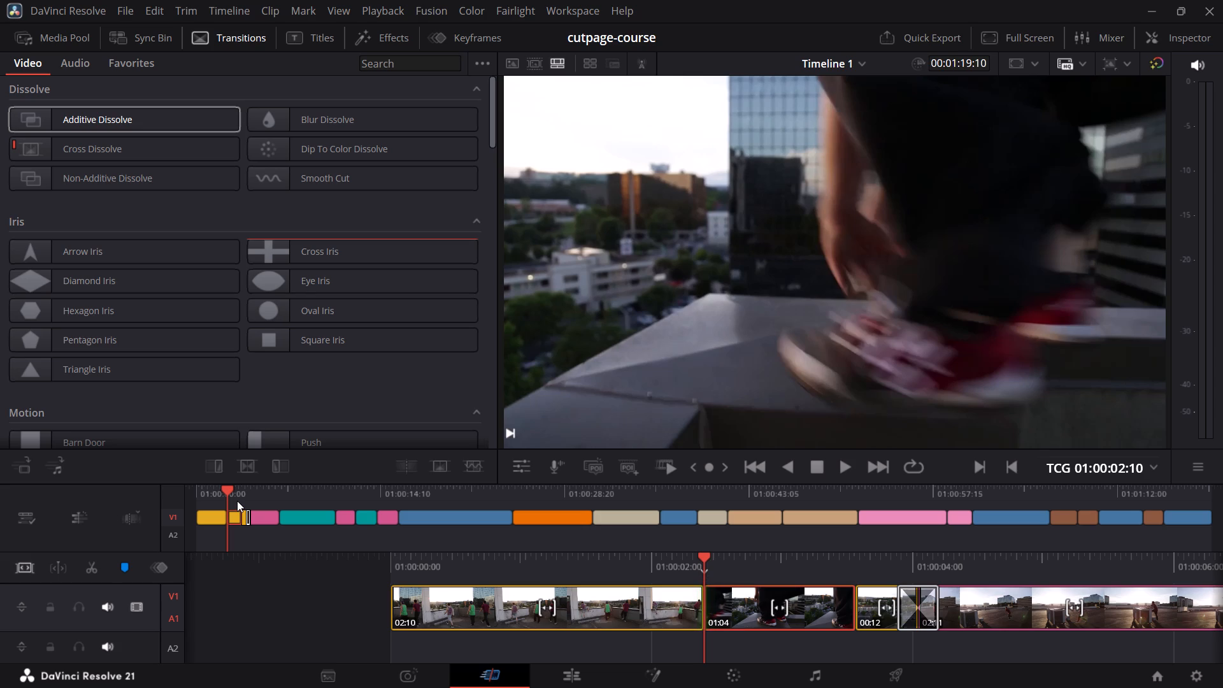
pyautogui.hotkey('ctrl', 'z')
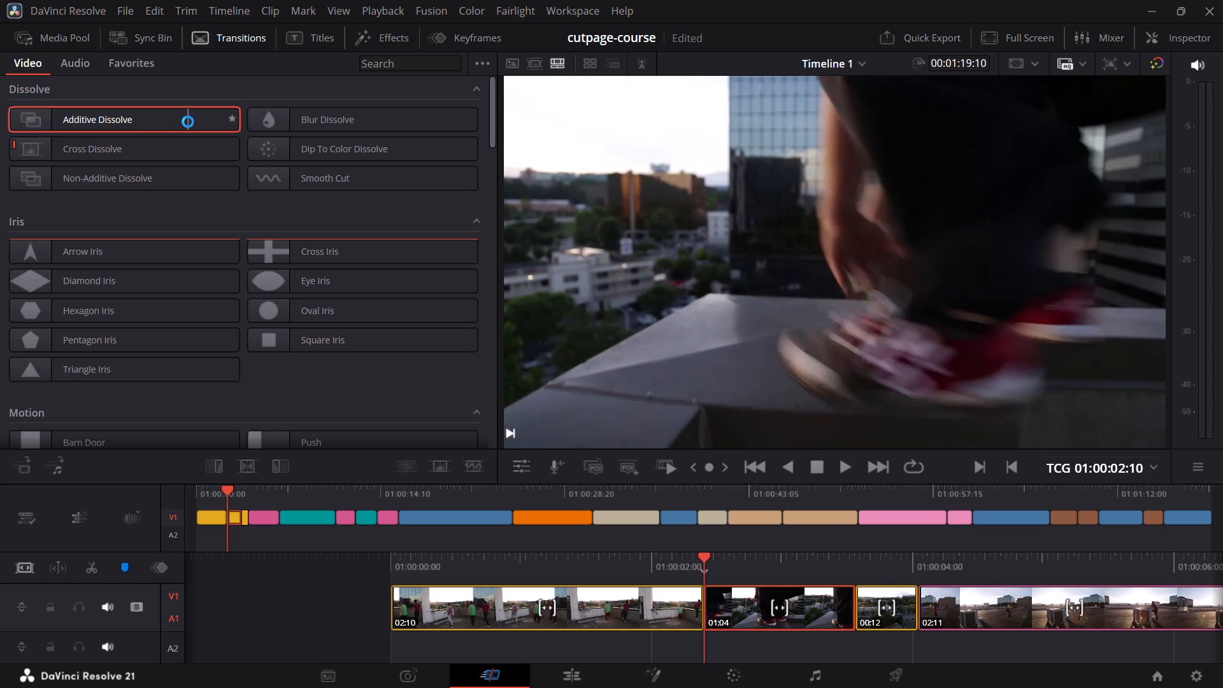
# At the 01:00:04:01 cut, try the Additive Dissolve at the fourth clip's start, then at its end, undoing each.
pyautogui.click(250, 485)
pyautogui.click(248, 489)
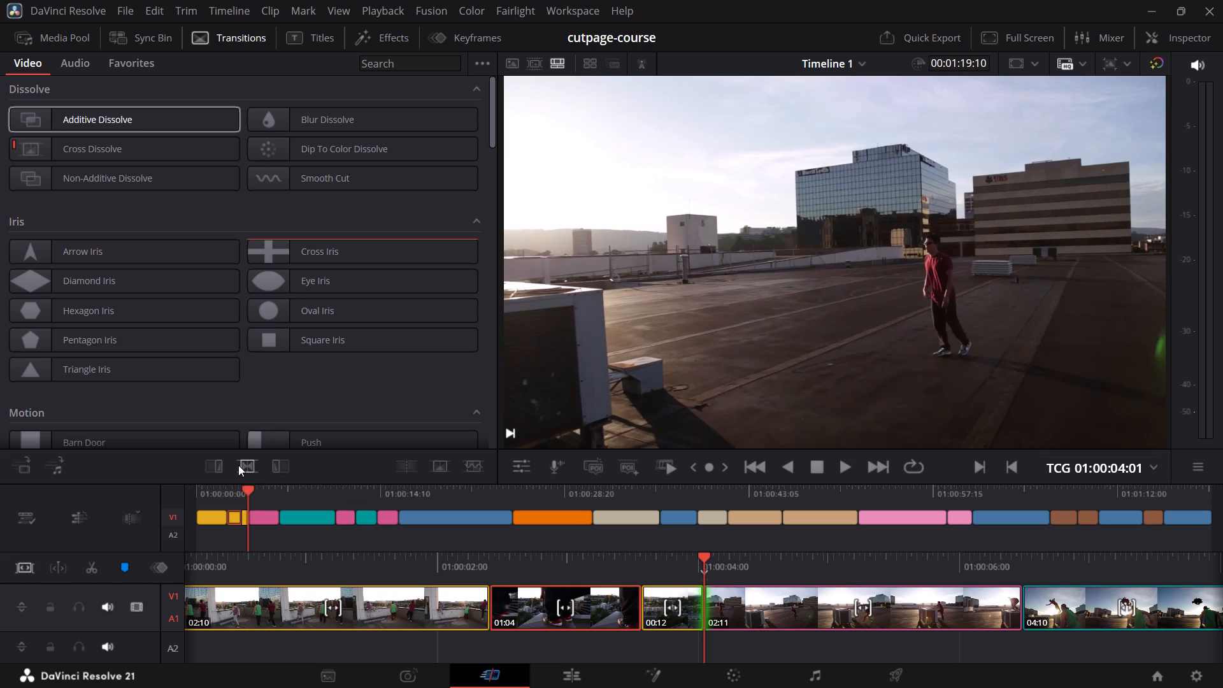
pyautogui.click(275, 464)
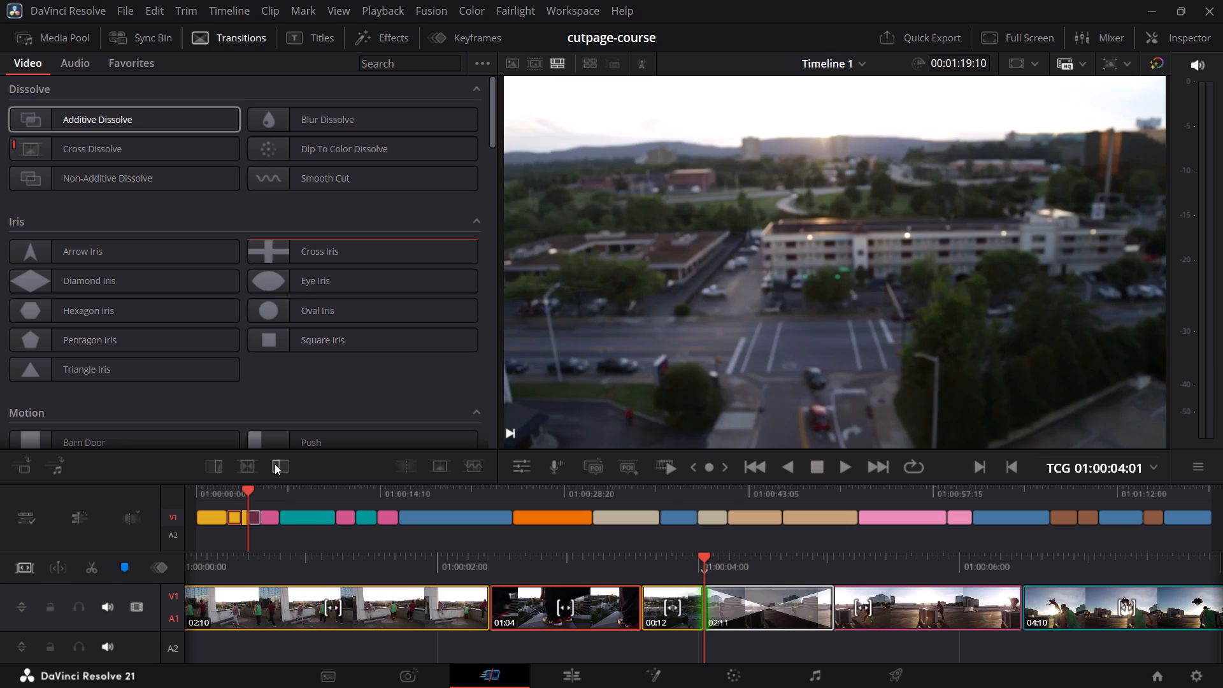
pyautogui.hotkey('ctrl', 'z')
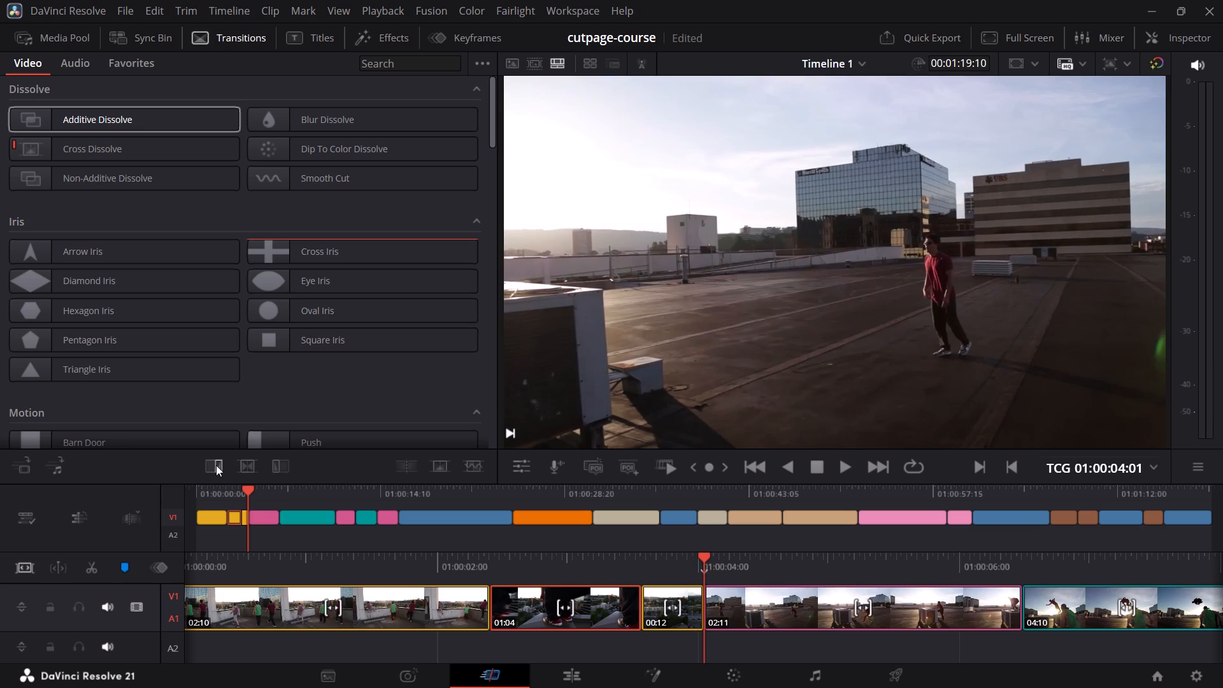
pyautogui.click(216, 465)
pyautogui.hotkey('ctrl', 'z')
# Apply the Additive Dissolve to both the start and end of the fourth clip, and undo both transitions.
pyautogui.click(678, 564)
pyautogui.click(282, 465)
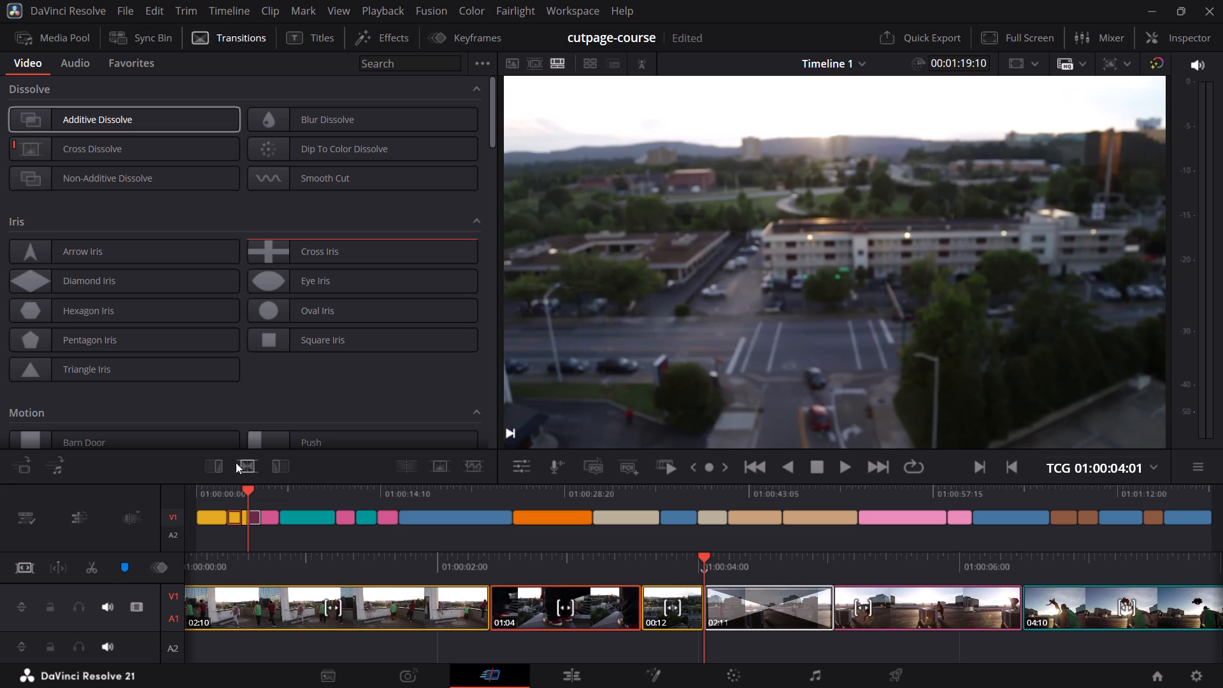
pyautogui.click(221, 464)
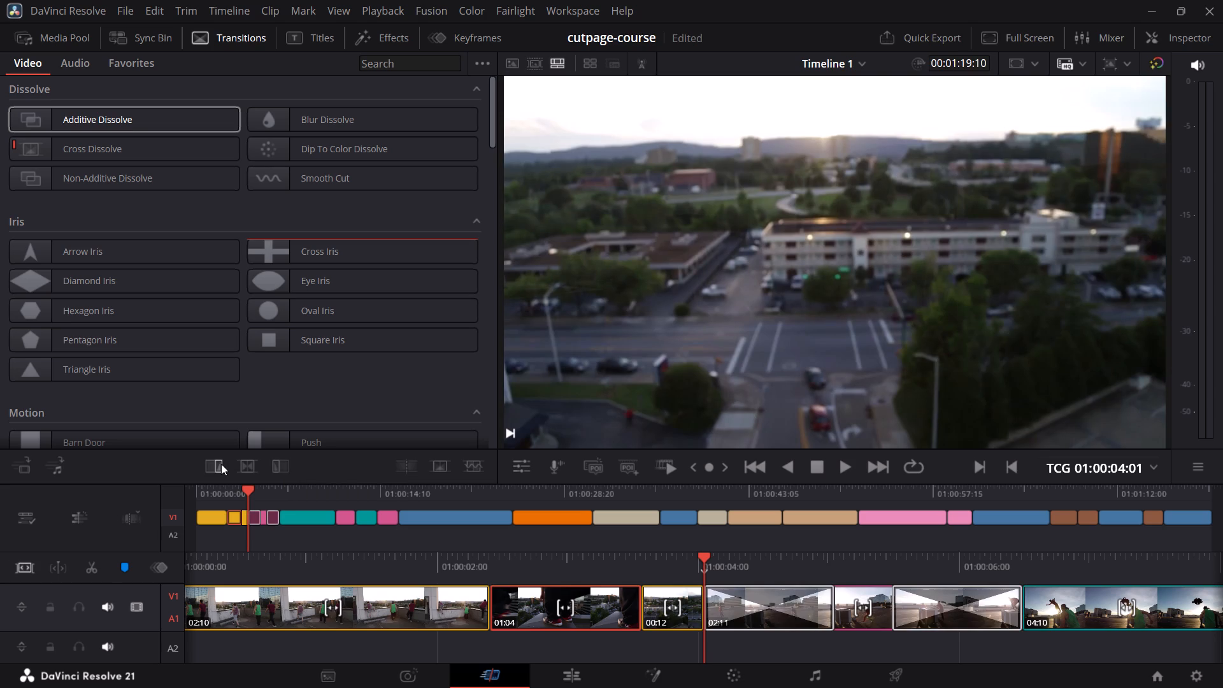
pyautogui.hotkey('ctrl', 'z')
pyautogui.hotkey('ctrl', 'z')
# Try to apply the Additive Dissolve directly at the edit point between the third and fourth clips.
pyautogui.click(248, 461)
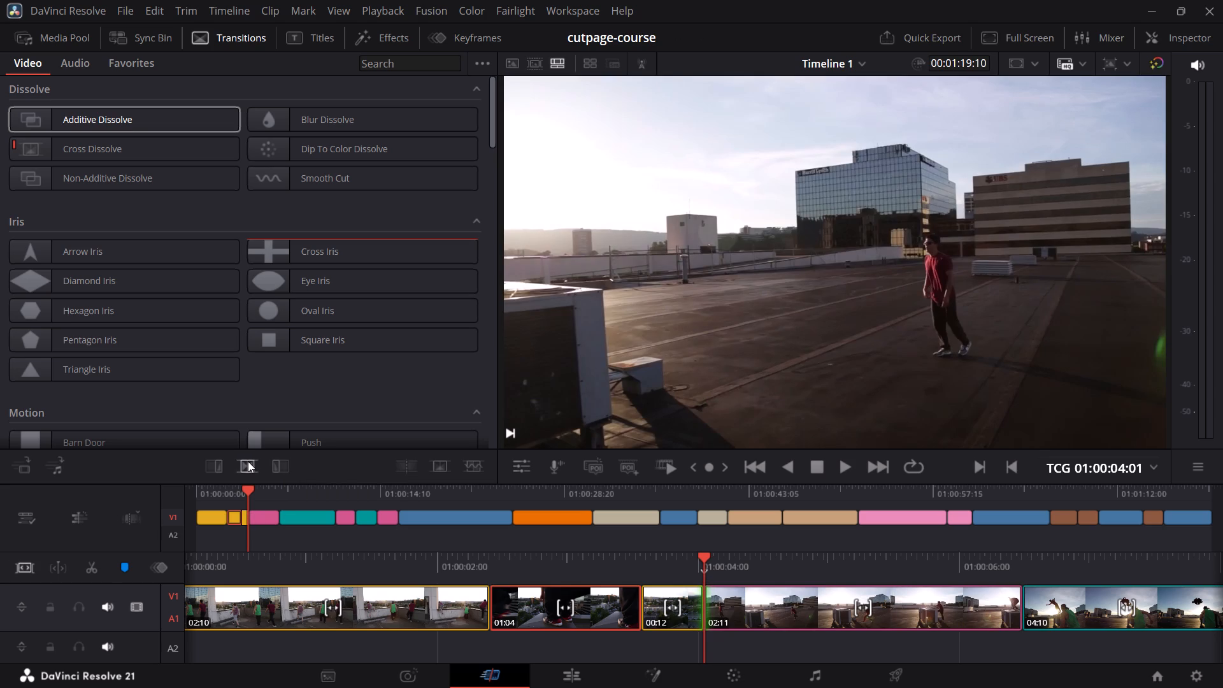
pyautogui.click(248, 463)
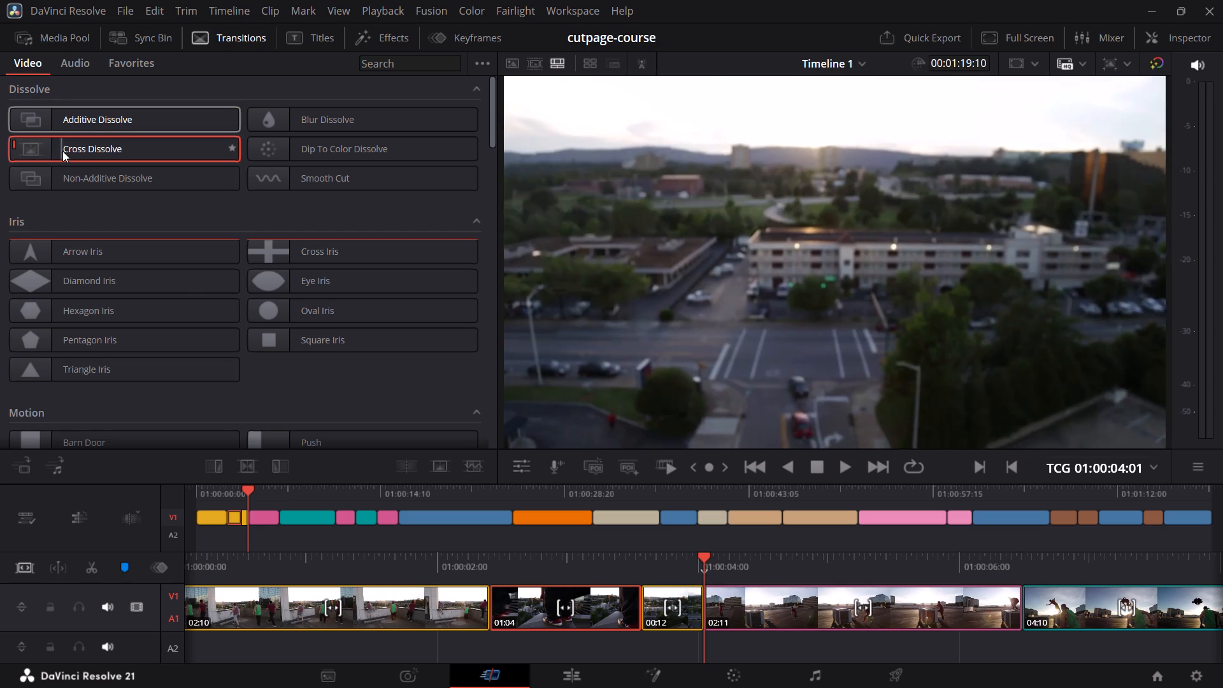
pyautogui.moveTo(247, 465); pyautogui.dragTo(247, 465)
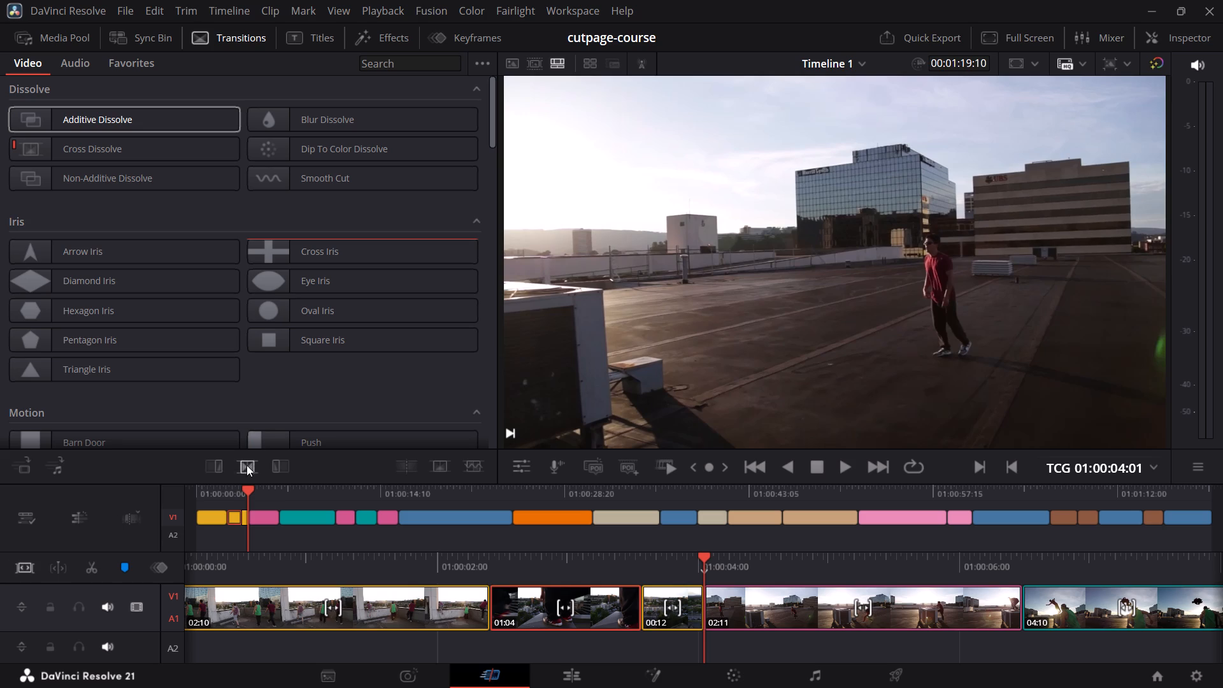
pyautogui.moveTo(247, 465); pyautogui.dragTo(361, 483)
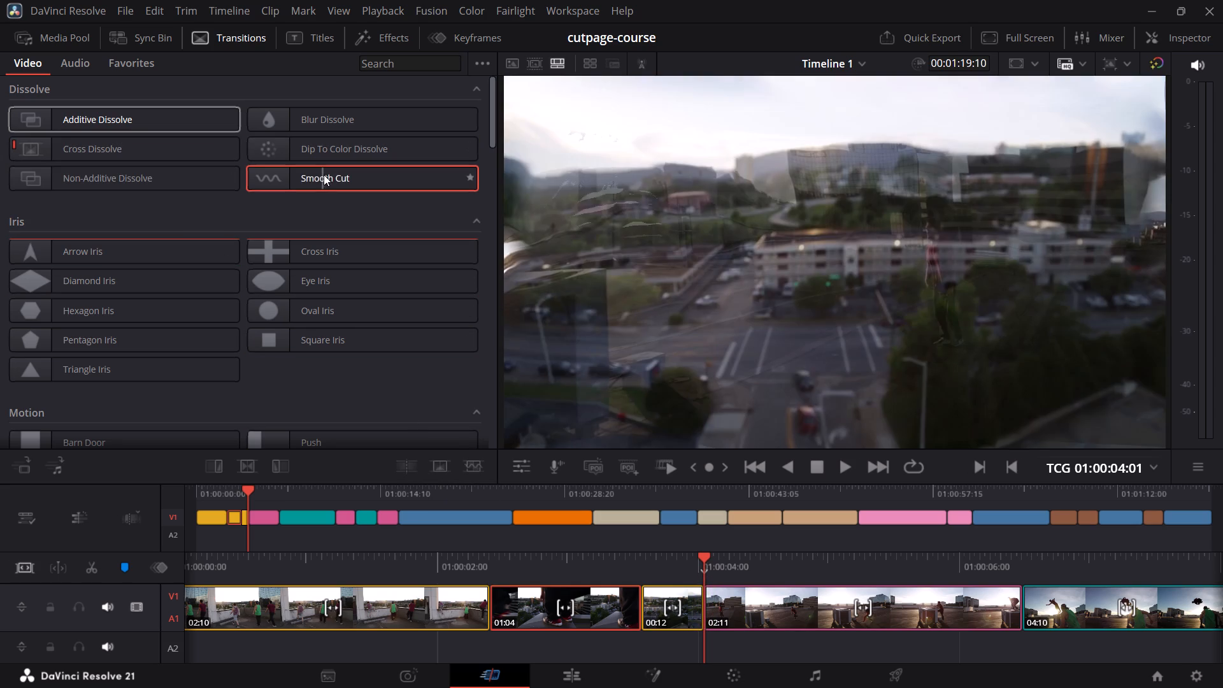
# Add a Smooth Cut transition between the third and fourth clips and open its settings in the Inspector.
pyautogui.moveTo(324, 174); pyautogui.dragTo(712, 604)
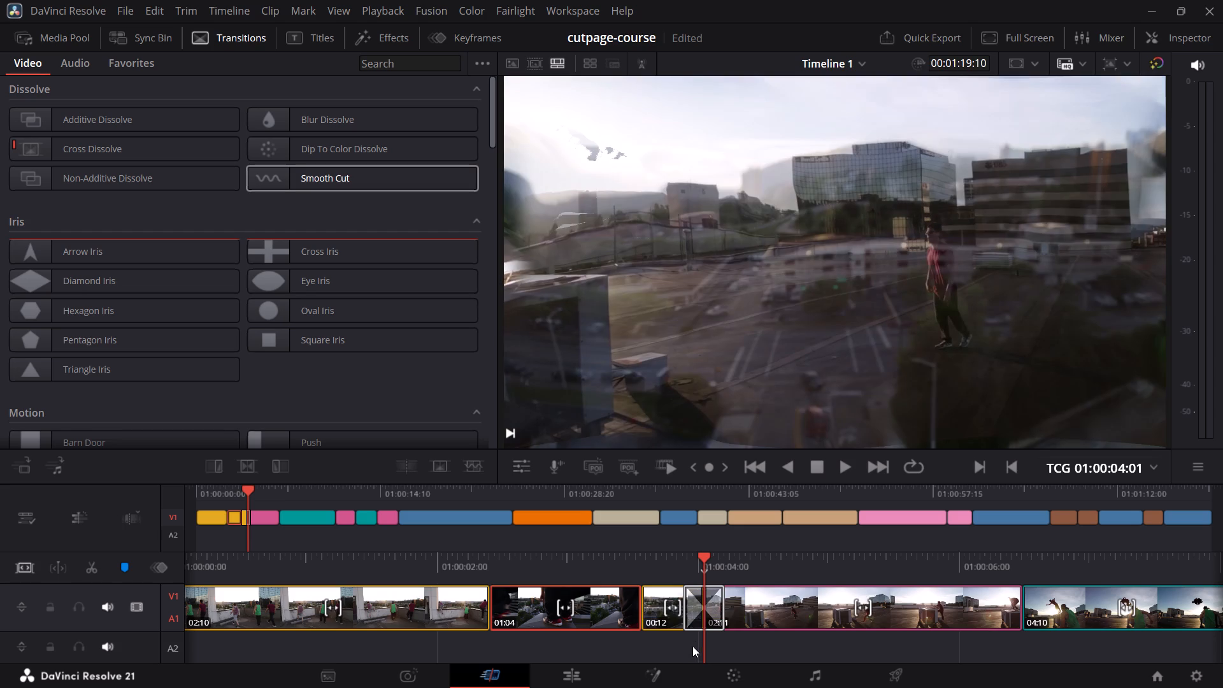
pyautogui.click(692, 613)
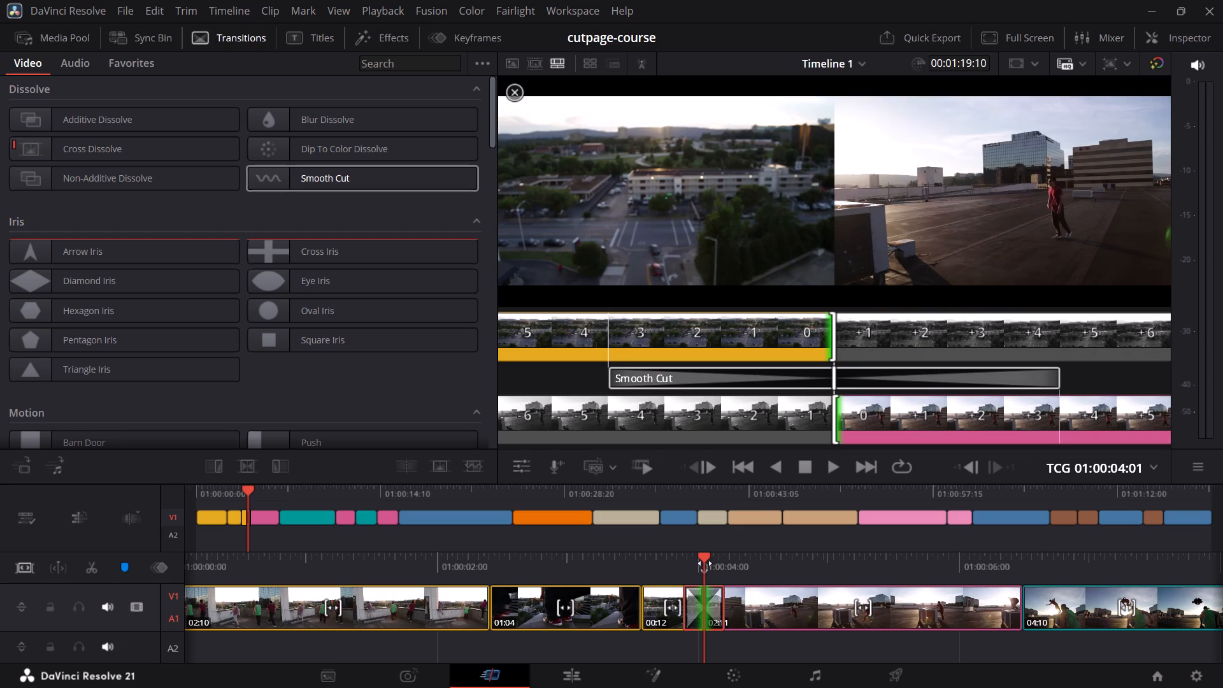
pyautogui.click(1180, 35)
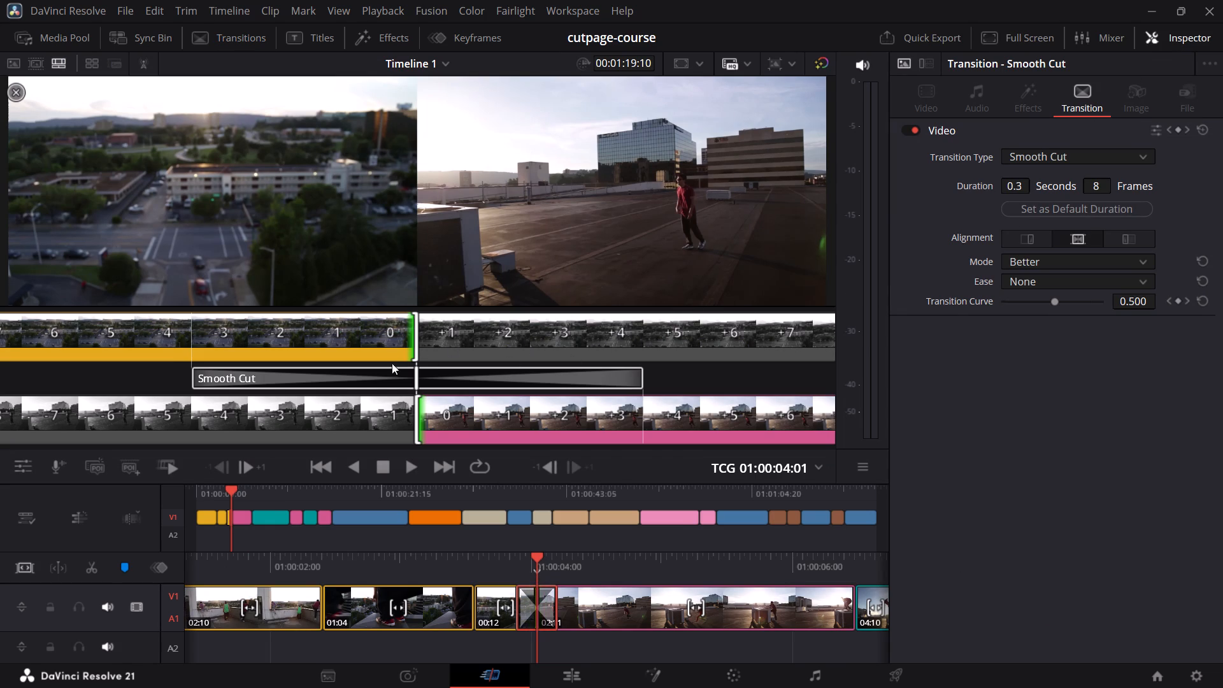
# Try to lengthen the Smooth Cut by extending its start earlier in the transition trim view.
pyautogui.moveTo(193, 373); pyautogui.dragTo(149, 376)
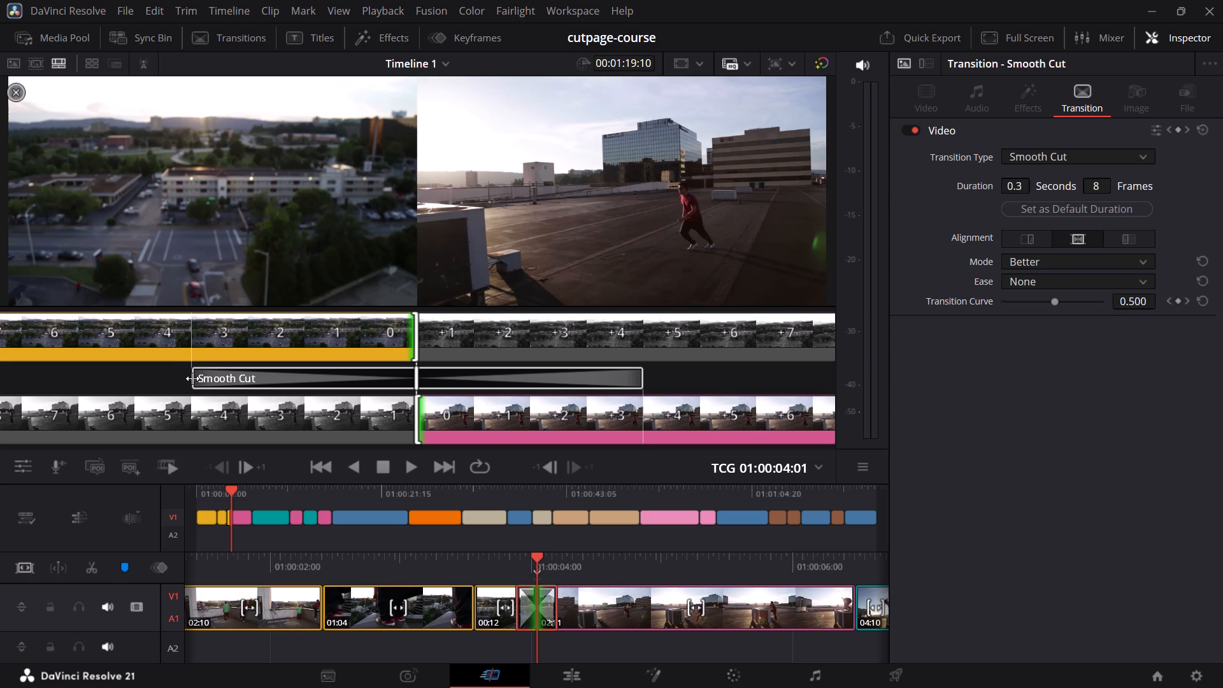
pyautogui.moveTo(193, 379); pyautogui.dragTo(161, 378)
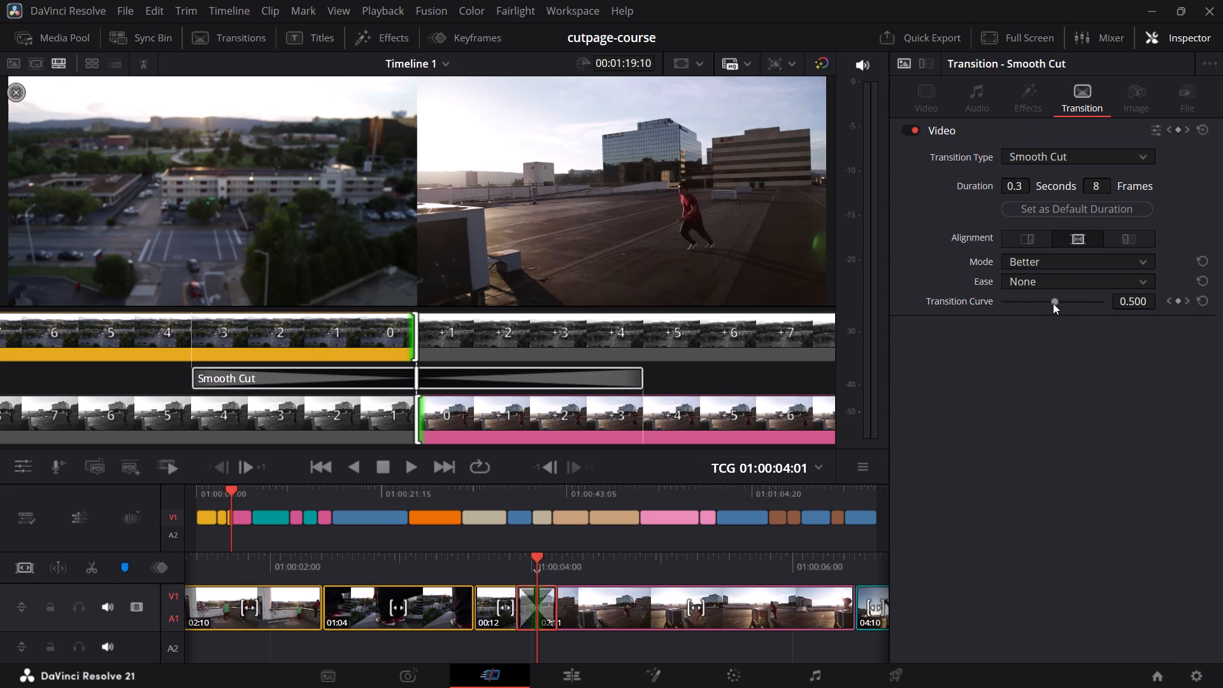
# Sweep the Smooth Cut's Transition Curve between 1.000 and 0.000 to compare blends, and set it to about 0.290.
pyautogui.moveTo(1054, 303); pyautogui.dragTo(1108, 313)
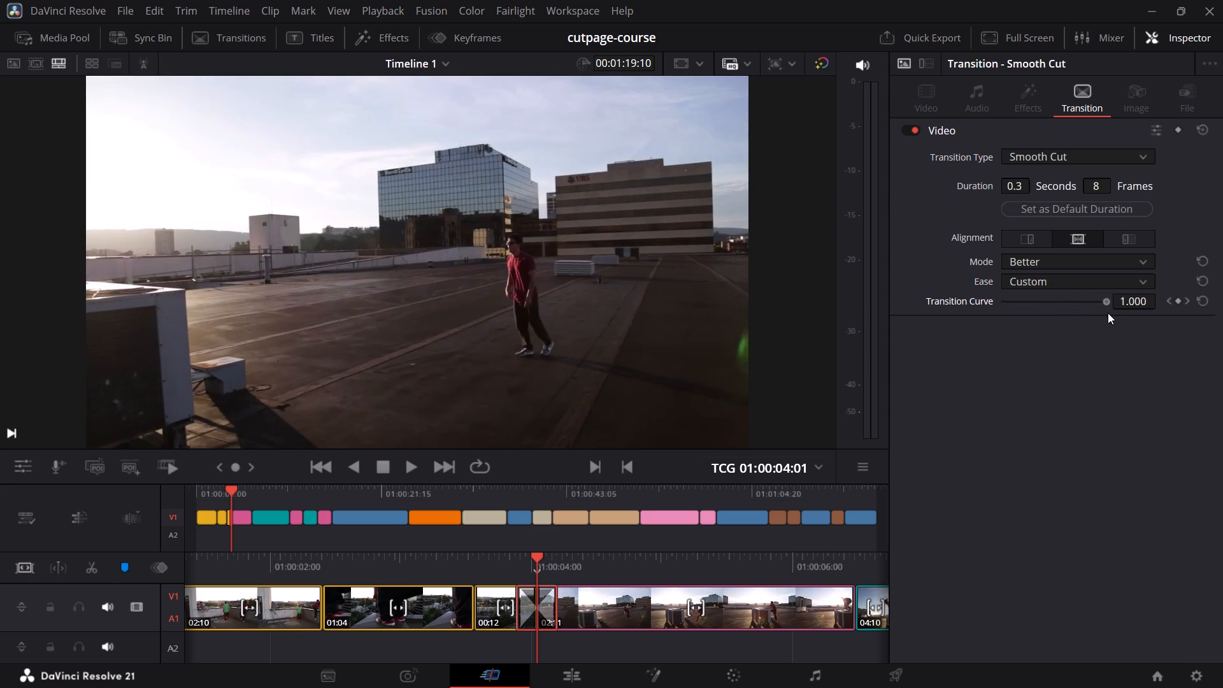
pyautogui.moveTo(1108, 313); pyautogui.dragTo(966, 313)
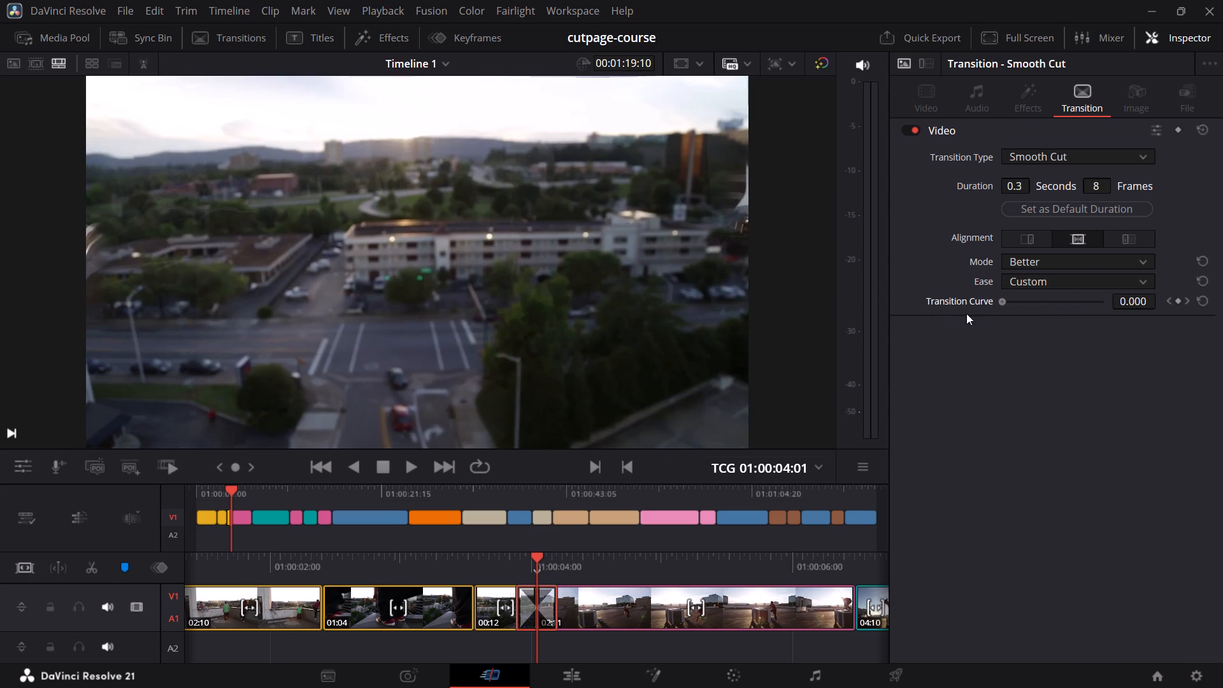
pyautogui.moveTo(966, 313); pyautogui.dragTo(1068, 317)
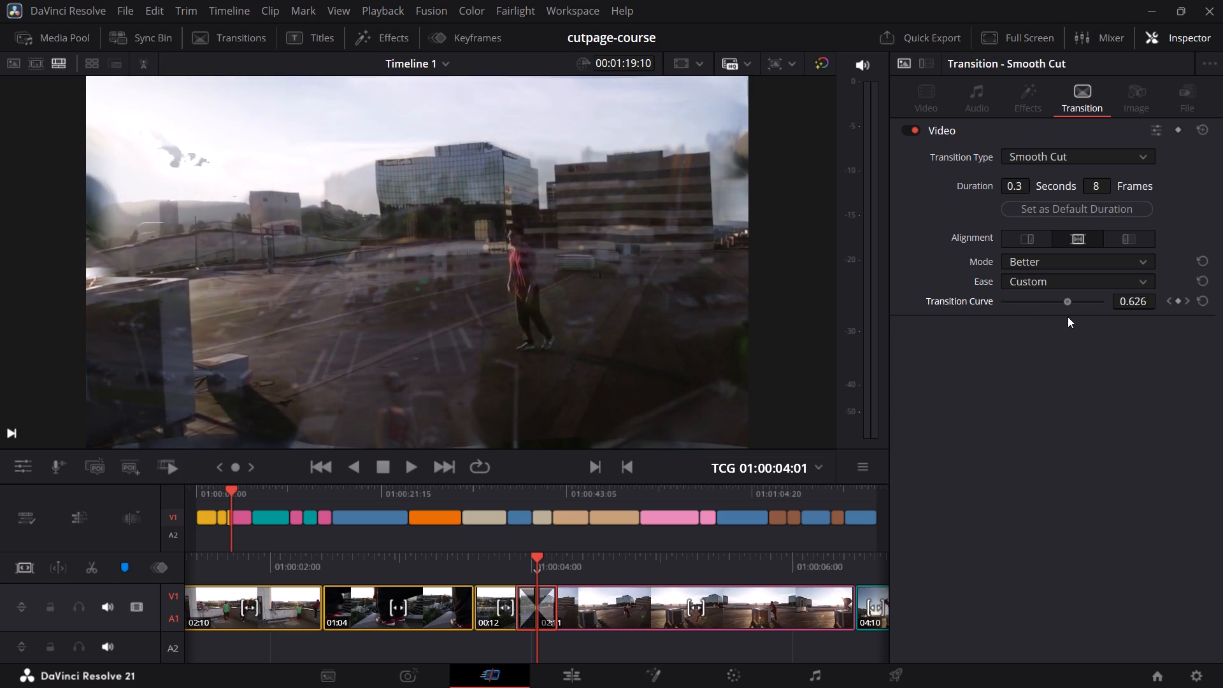
pyautogui.moveTo(1068, 317); pyautogui.dragTo(1032, 309)
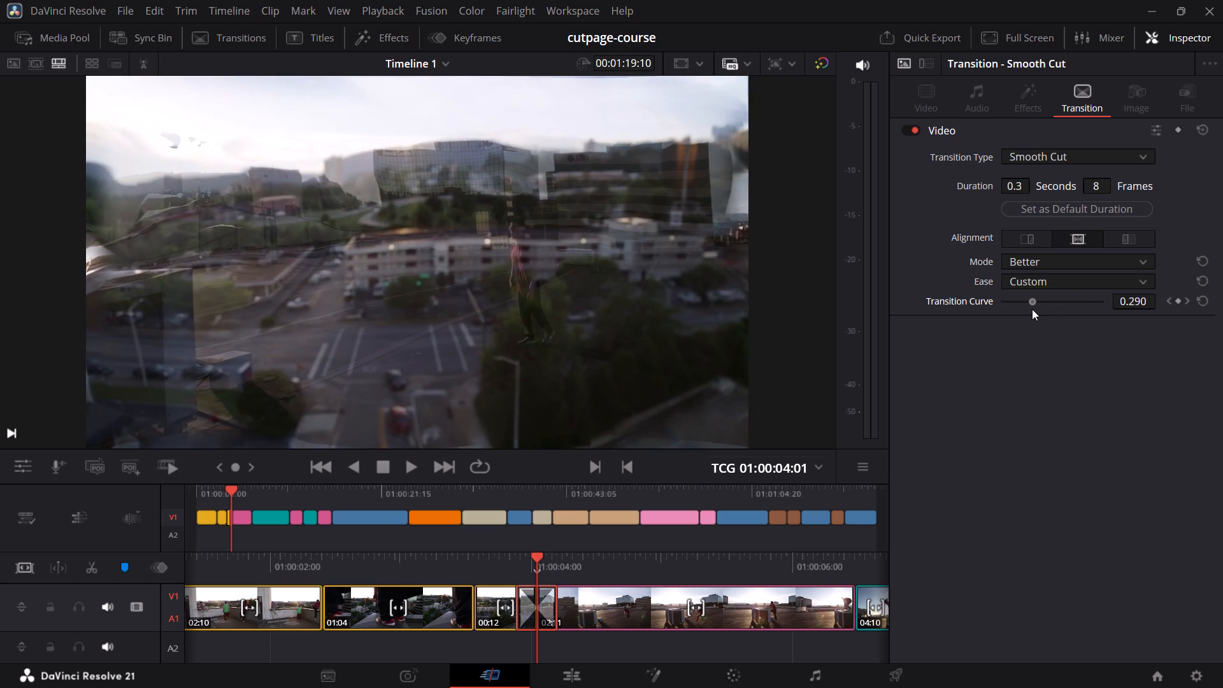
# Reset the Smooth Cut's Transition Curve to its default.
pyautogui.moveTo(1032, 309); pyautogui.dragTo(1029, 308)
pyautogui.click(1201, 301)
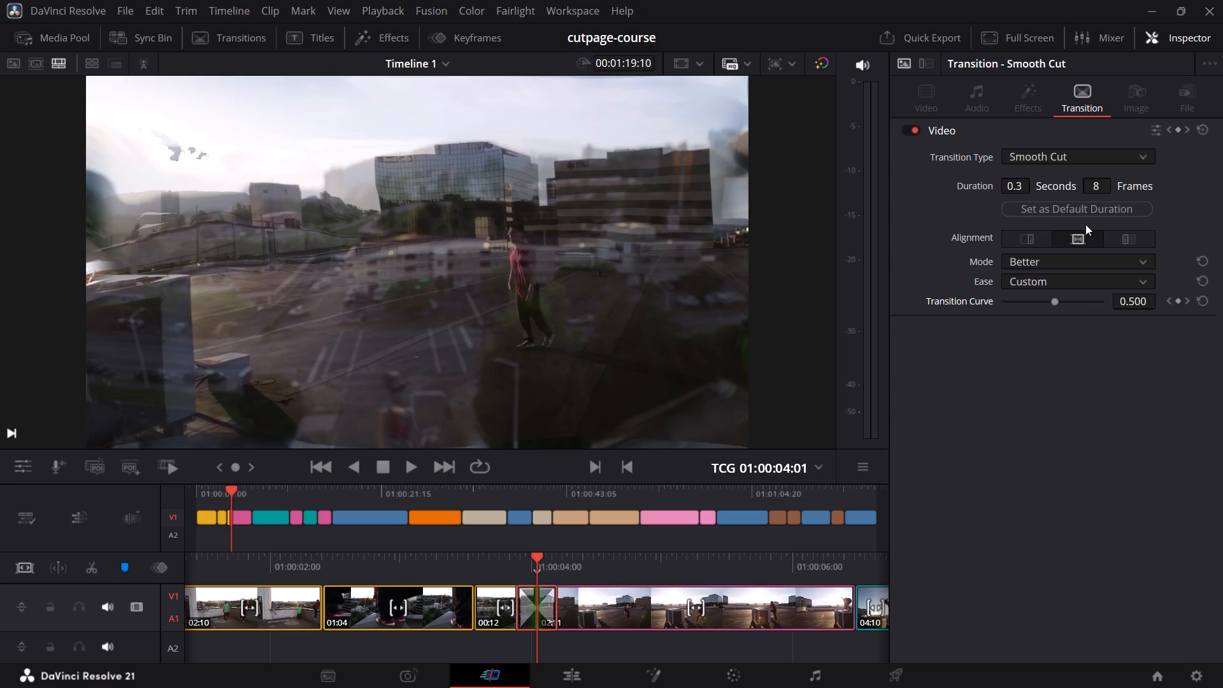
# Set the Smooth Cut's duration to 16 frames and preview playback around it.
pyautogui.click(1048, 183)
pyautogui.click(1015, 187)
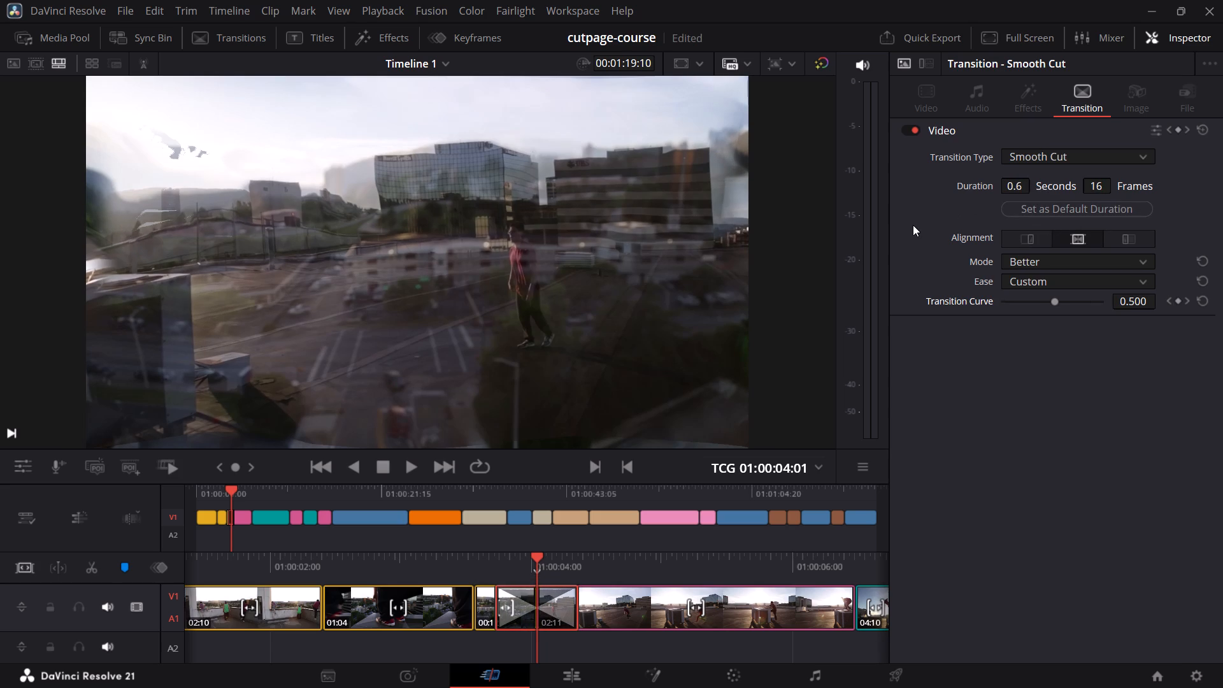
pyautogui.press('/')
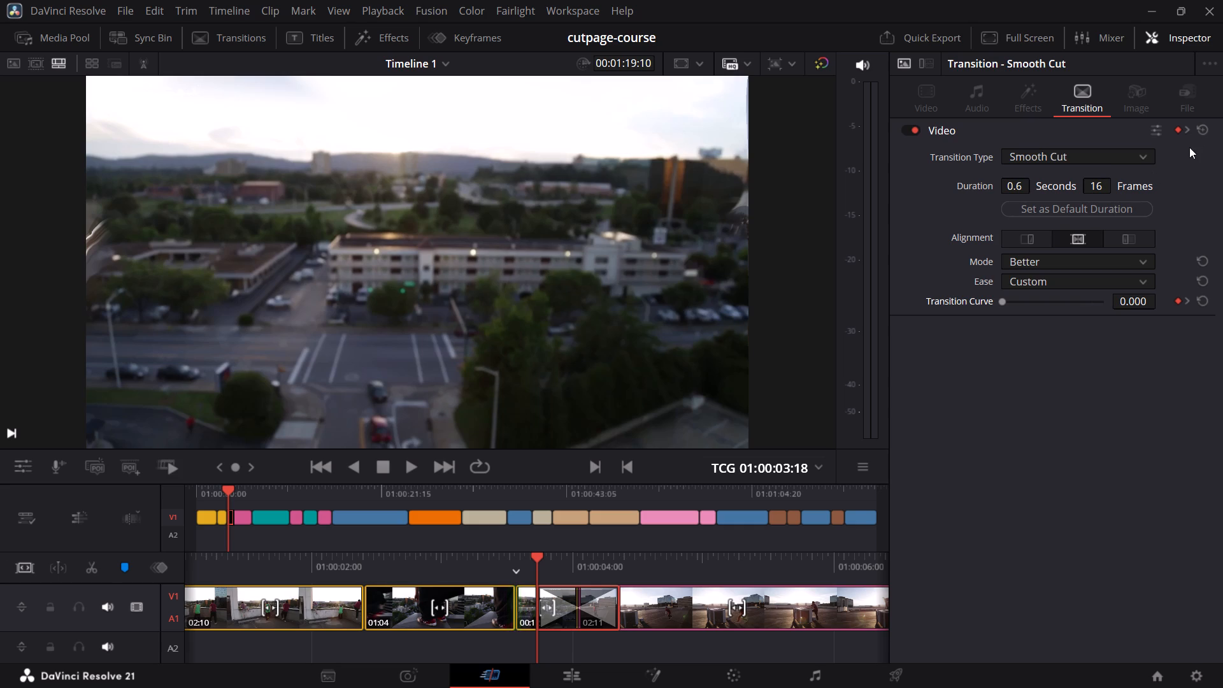
# Reset the transition between the third and fourth clips to the default one-second Cross Dissolve and play it back.
pyautogui.click(1201, 129)
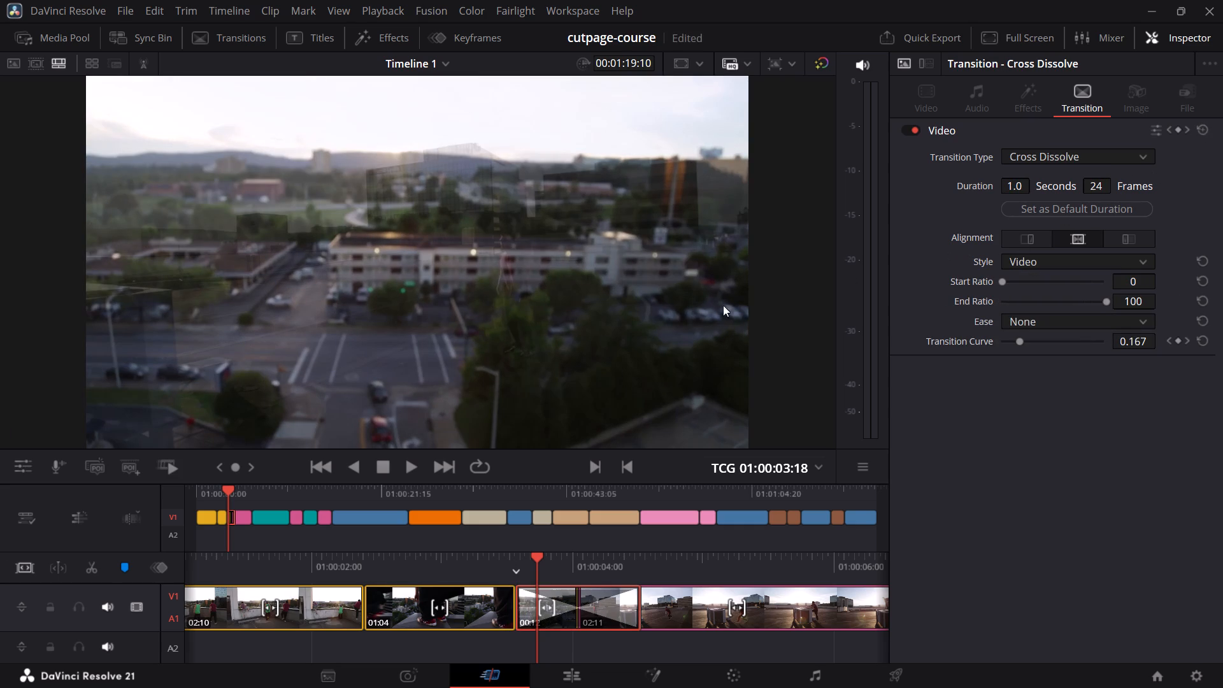
pyautogui.press('/')
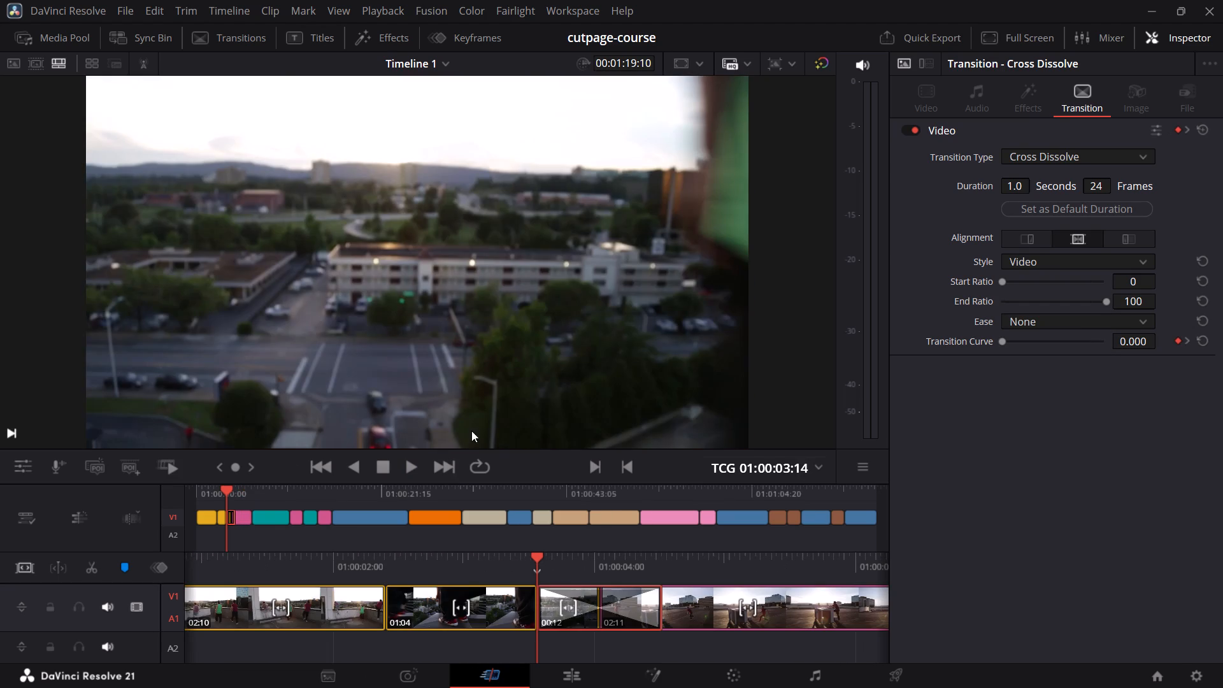
pyautogui.press('space')
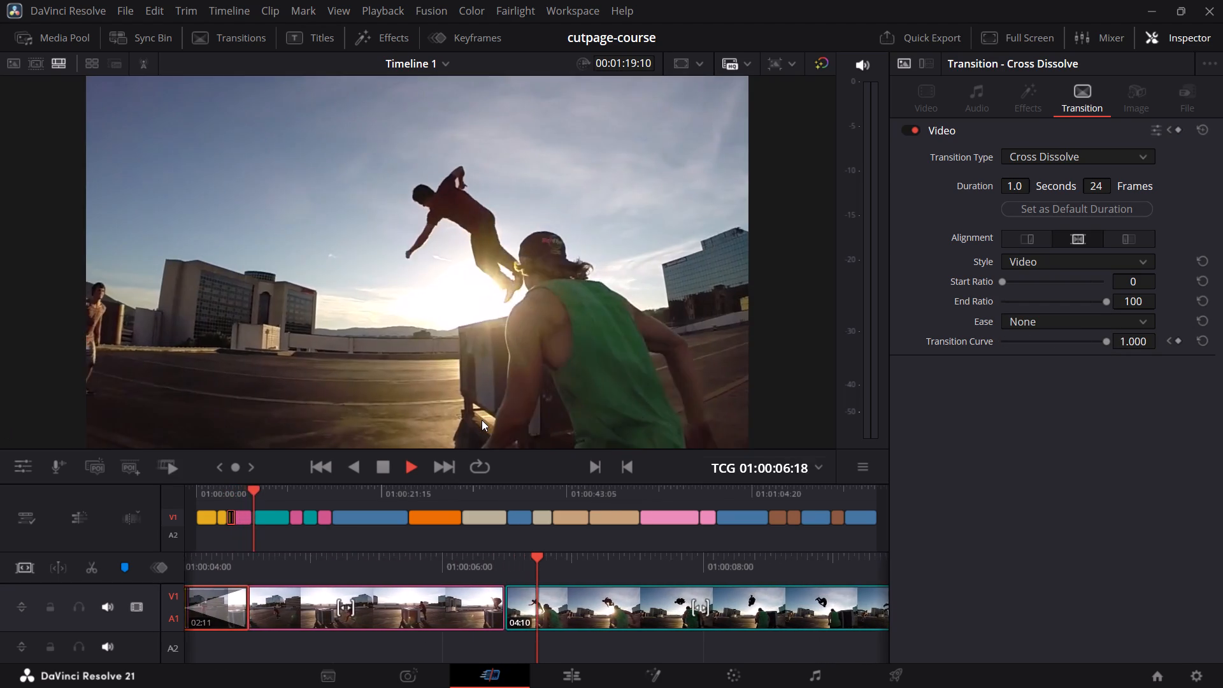
pyautogui.press('space')
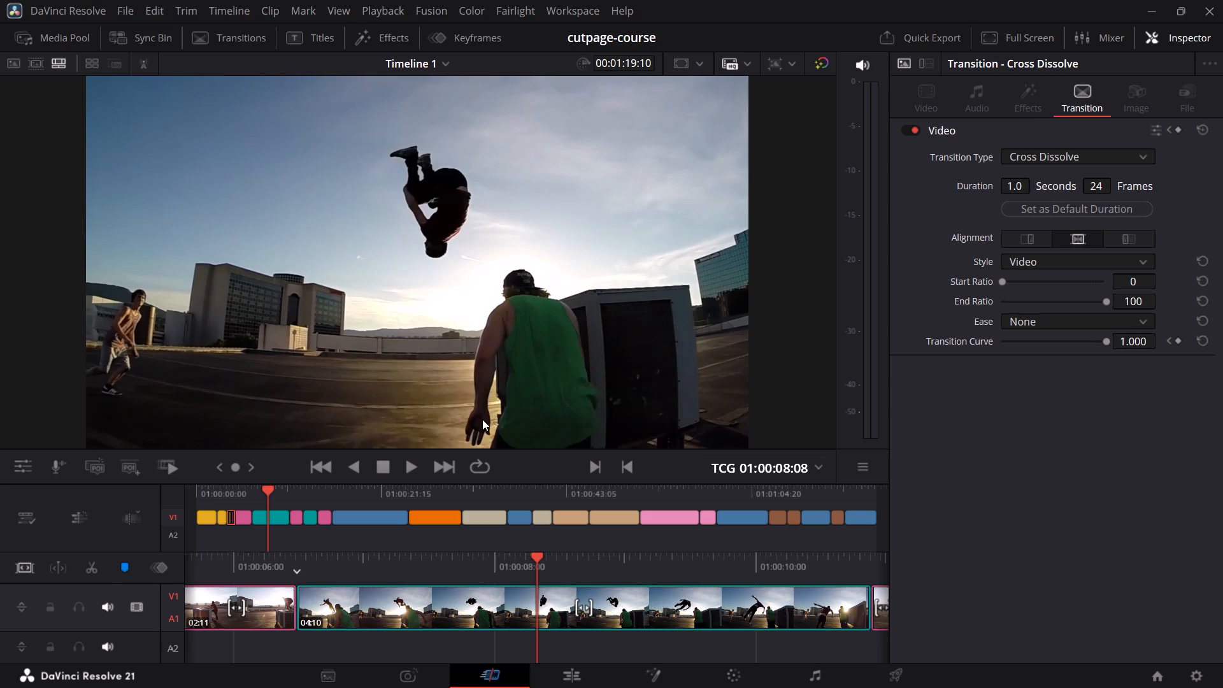
# Trim one frame off the start of the fifth clip, R07_30 SlowMo Roof Flips, and play through the cut to check the action match.
pyautogui.click(251, 489)
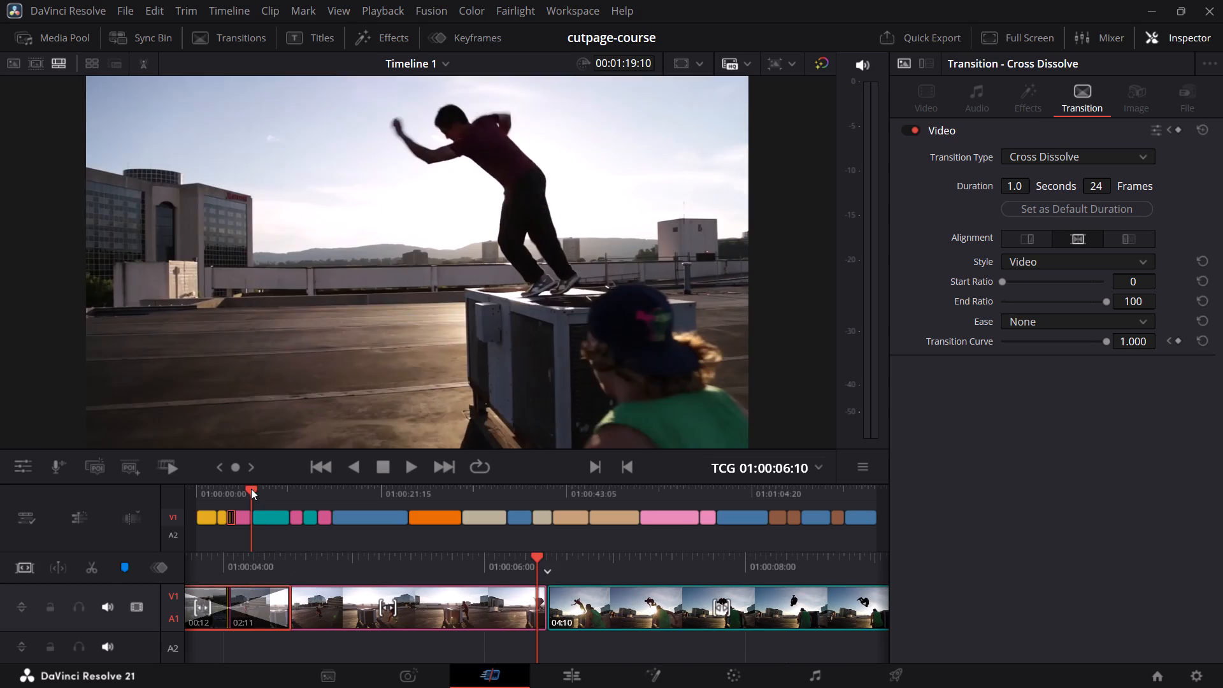
pyautogui.click(539, 604)
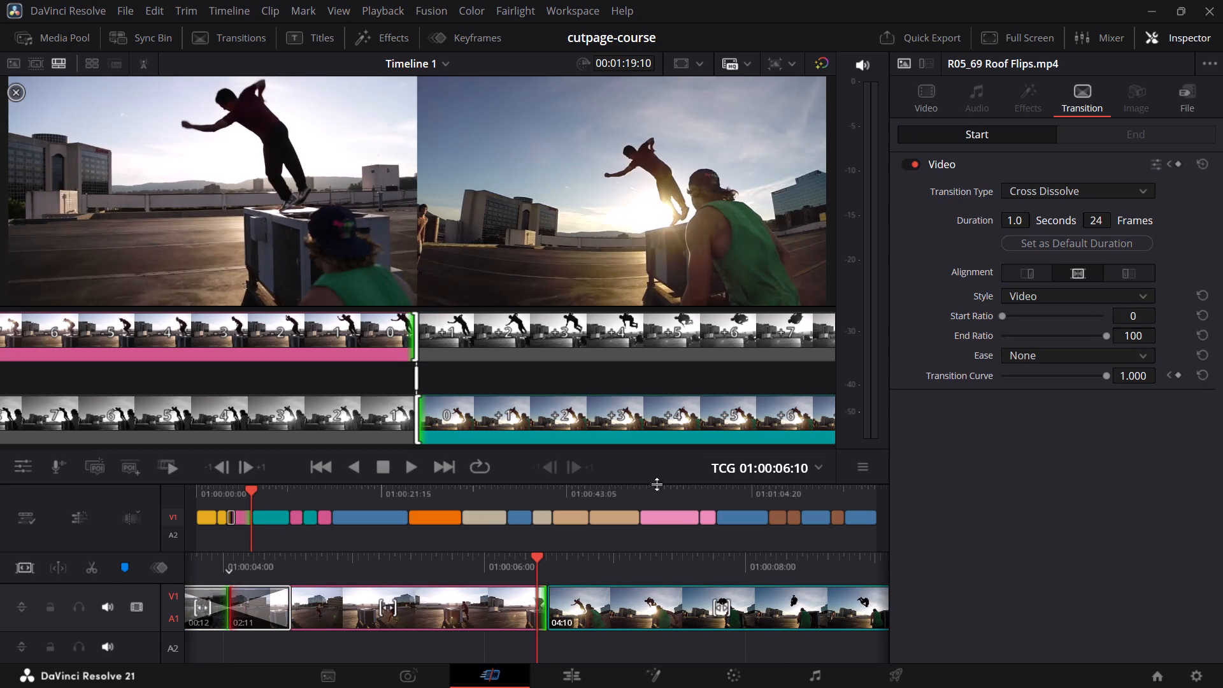
pyautogui.click(552, 606)
pyautogui.click(583, 468)
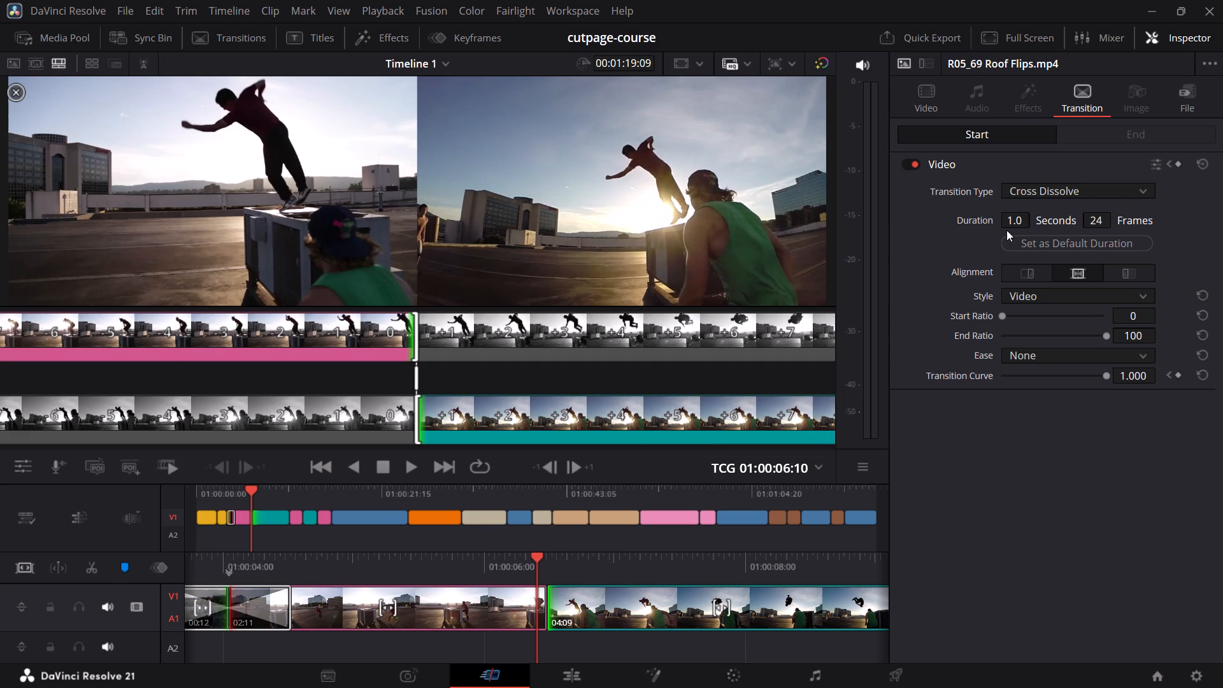
pyautogui.press('/')
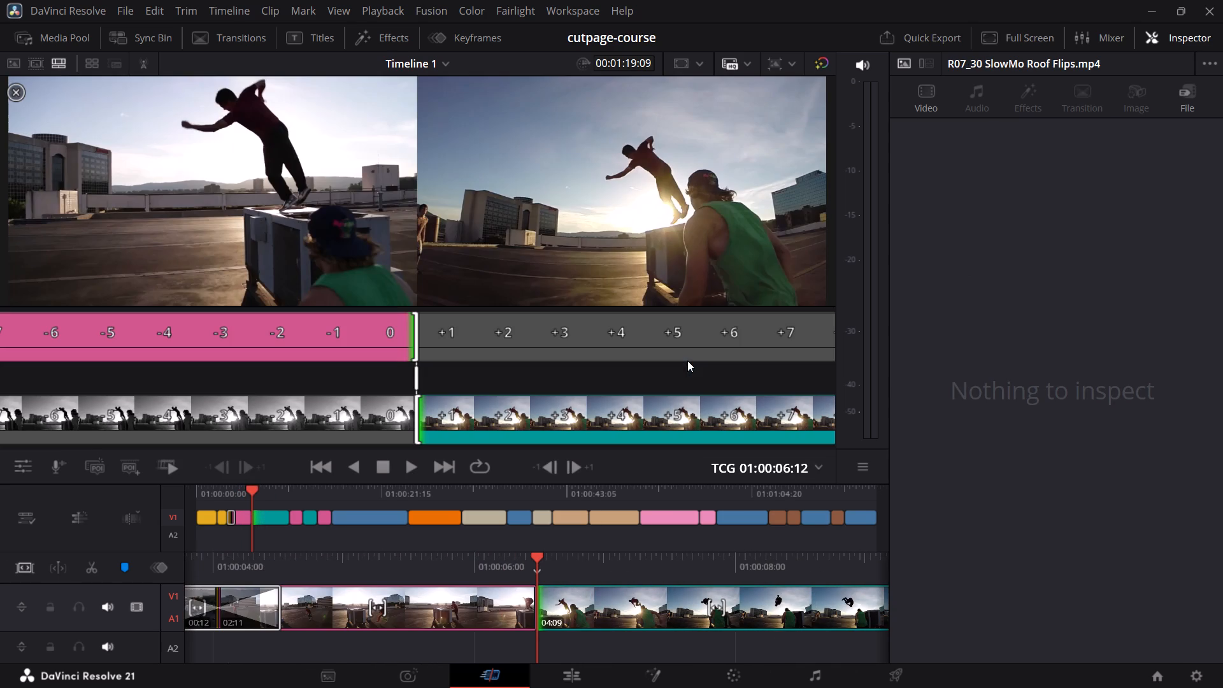
pyautogui.click(229, 494)
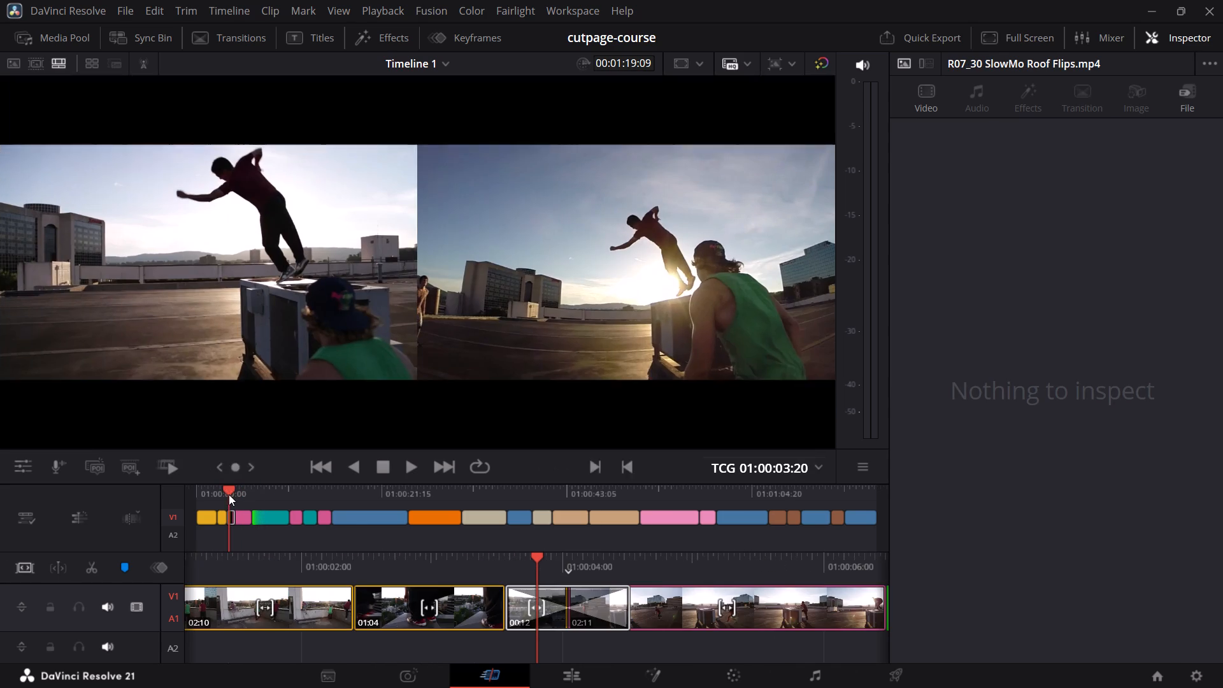
pyautogui.press('space')
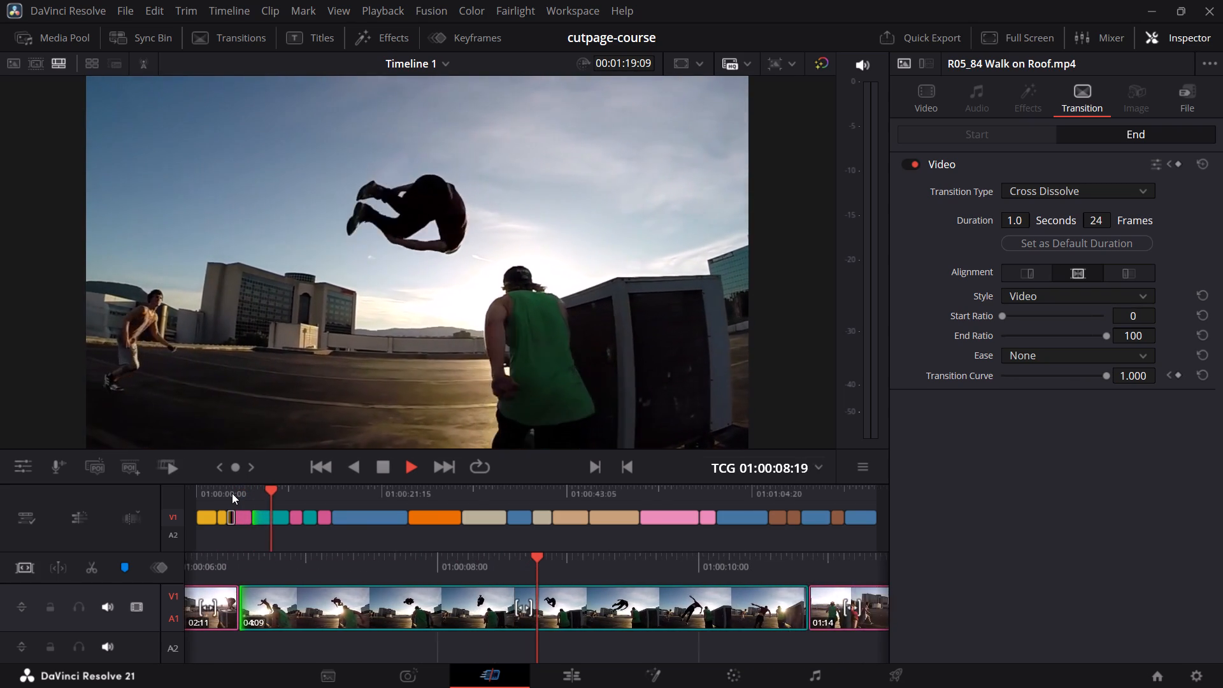
pyautogui.press('space')
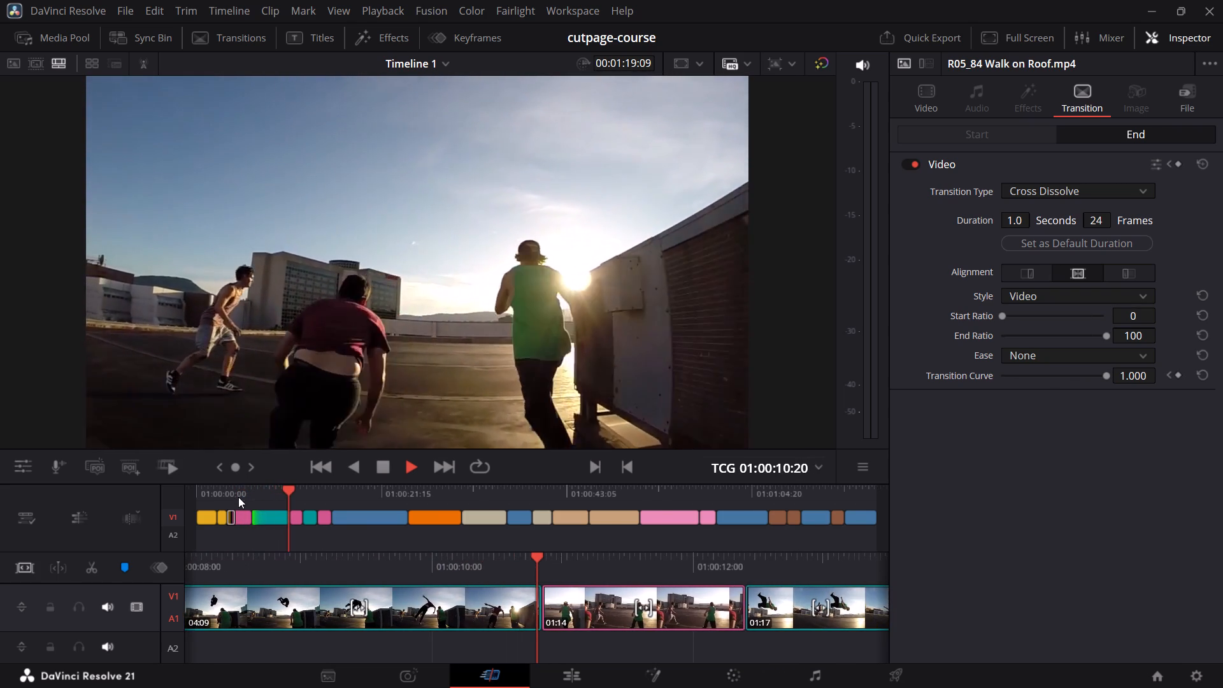
# Scrub back and forth across the rooftop flip clips to examine the action at their cuts, ending at the fifth clip's start.
pyautogui.click(252, 493)
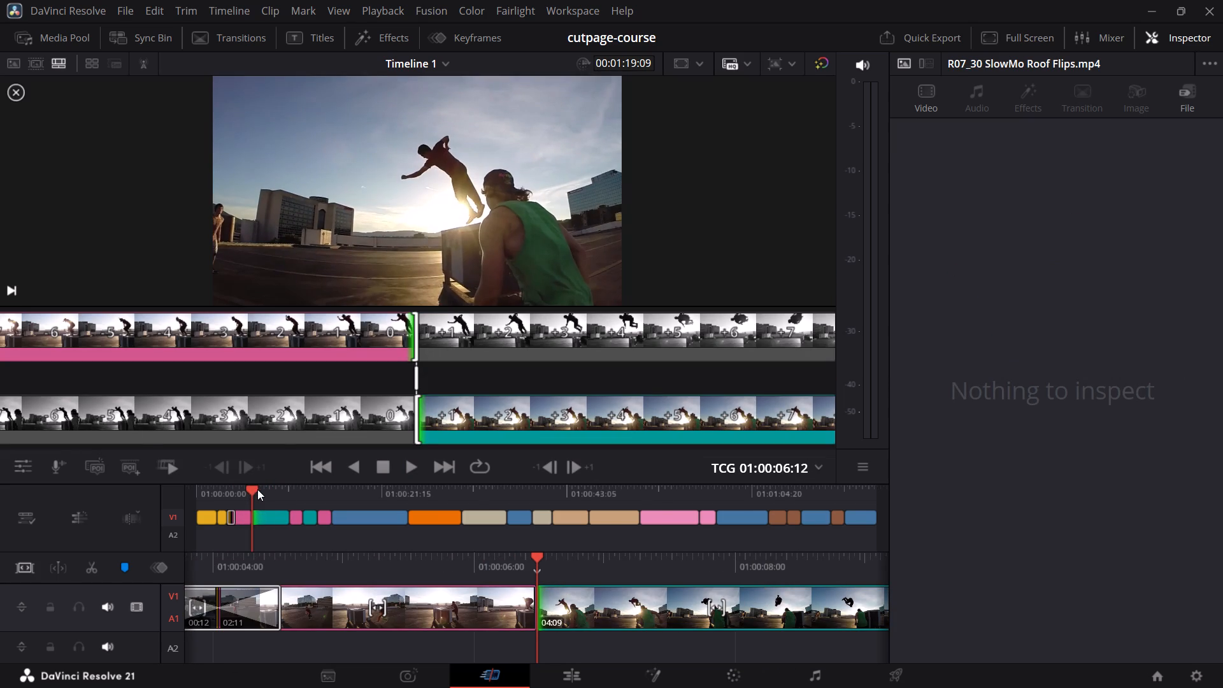
pyautogui.moveTo(250, 487); pyautogui.dragTo(244, 494)
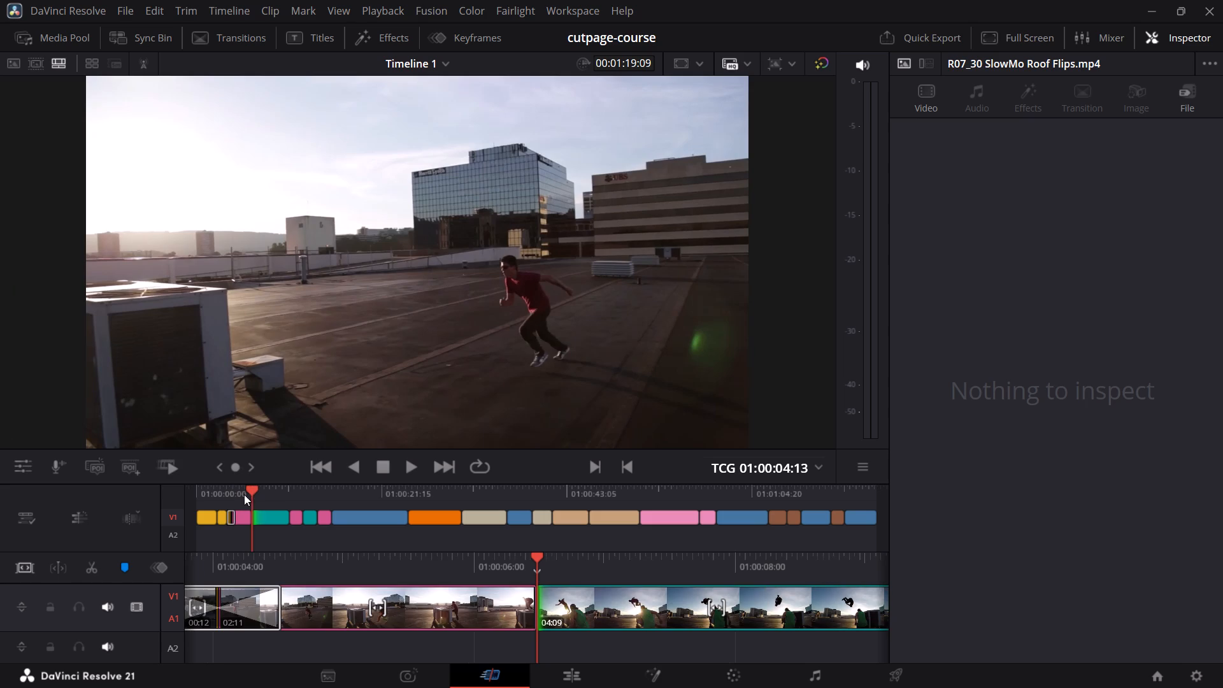
pyautogui.moveTo(244, 494); pyautogui.dragTo(250, 499)
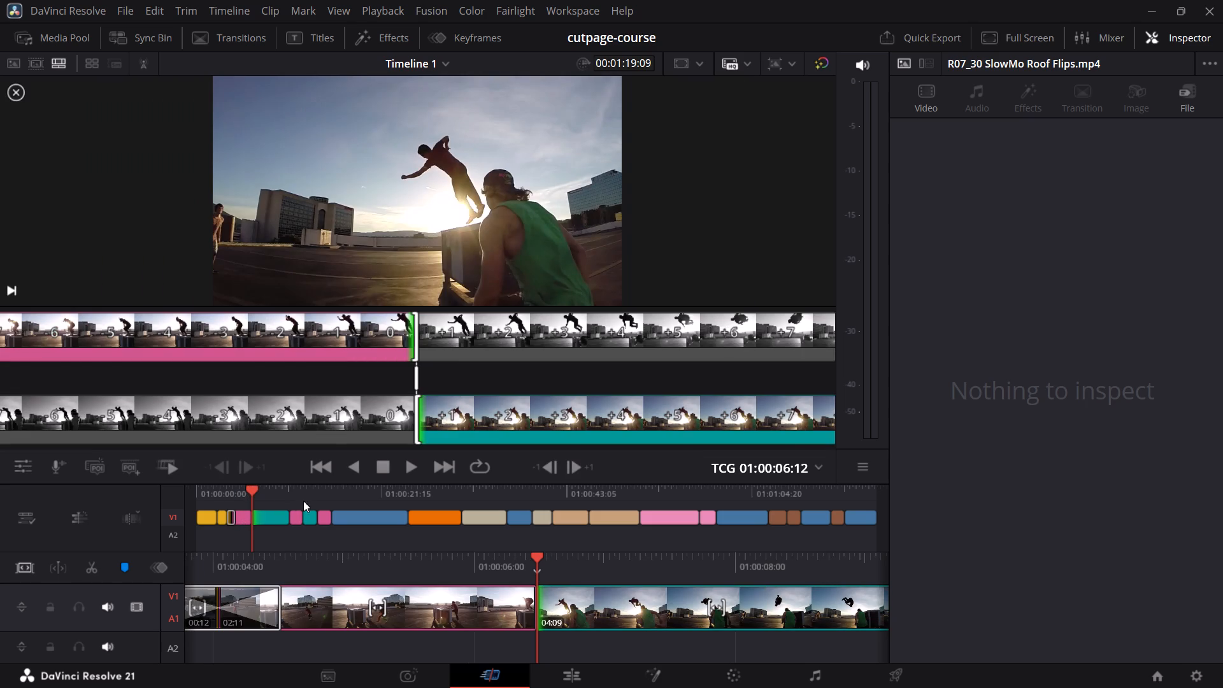
pyautogui.click(299, 489)
pyautogui.click(296, 490)
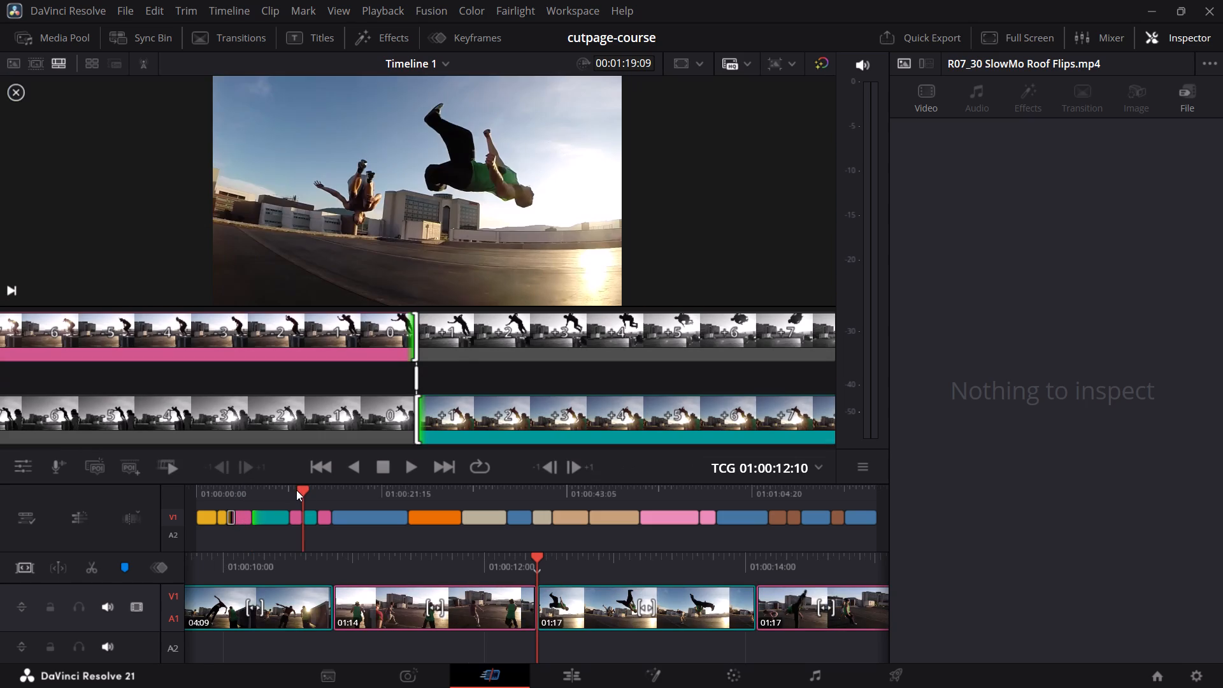
pyautogui.moveTo(304, 489); pyautogui.dragTo(300, 487)
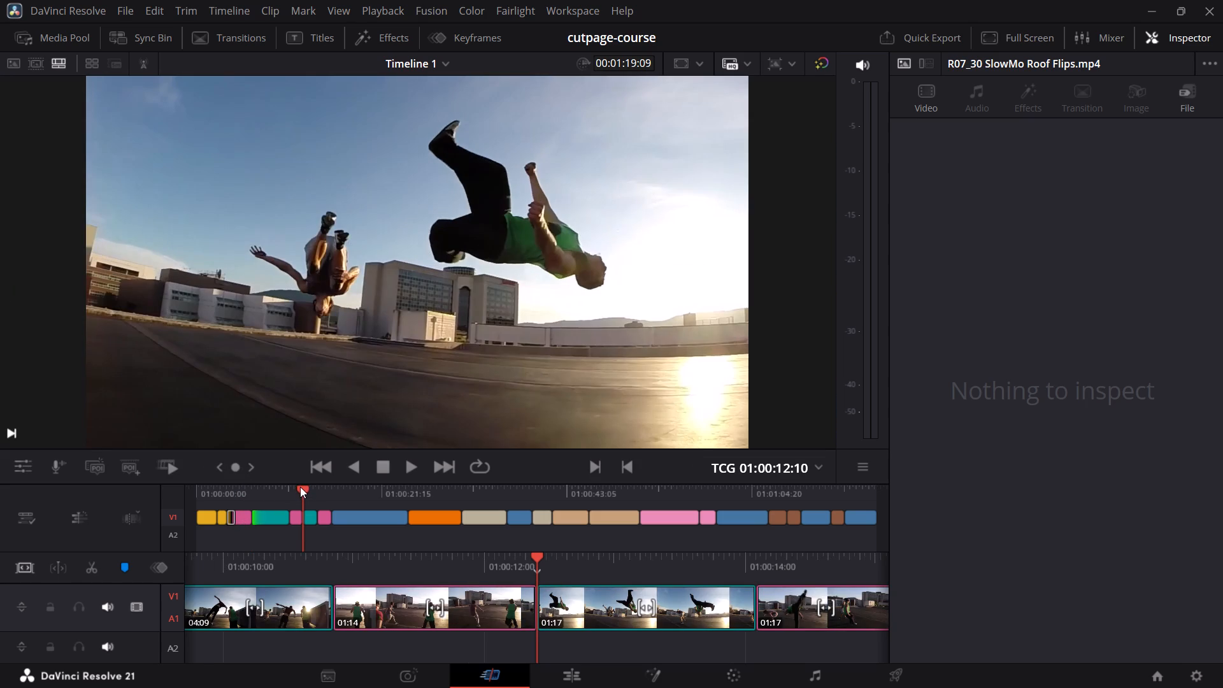
pyautogui.moveTo(300, 487); pyautogui.dragTo(297, 492)
pyautogui.moveTo(297, 492); pyautogui.dragTo(317, 498)
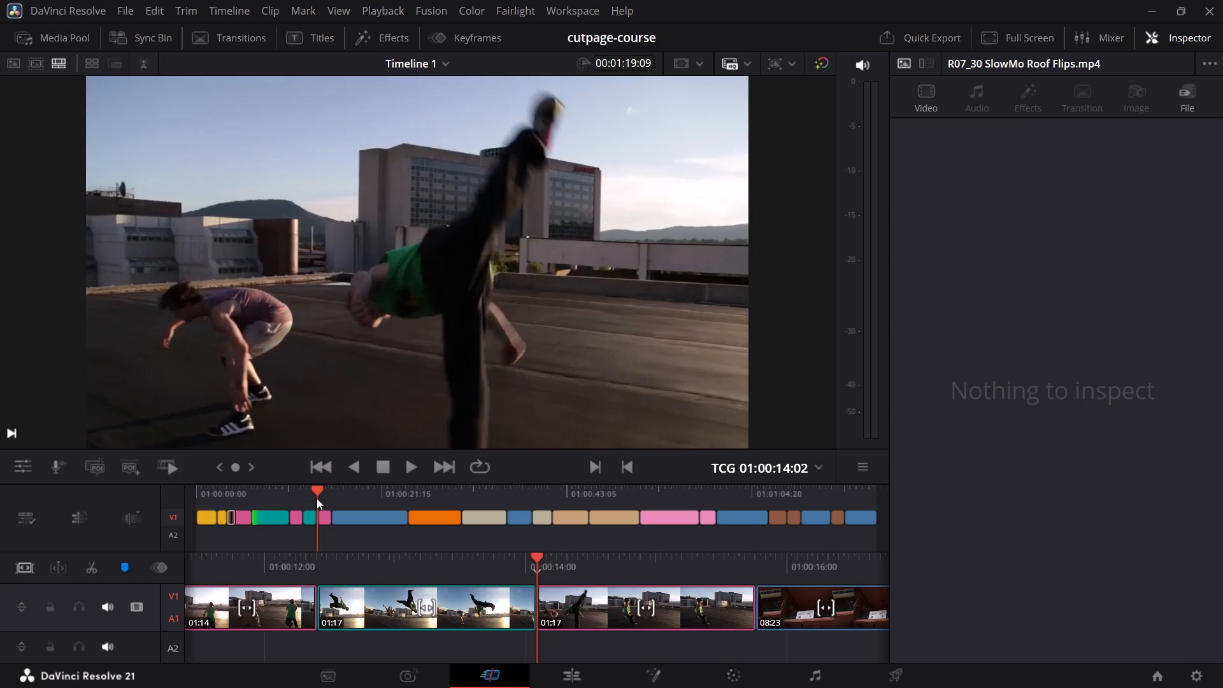
pyautogui.moveTo(317, 498); pyautogui.dragTo(283, 493)
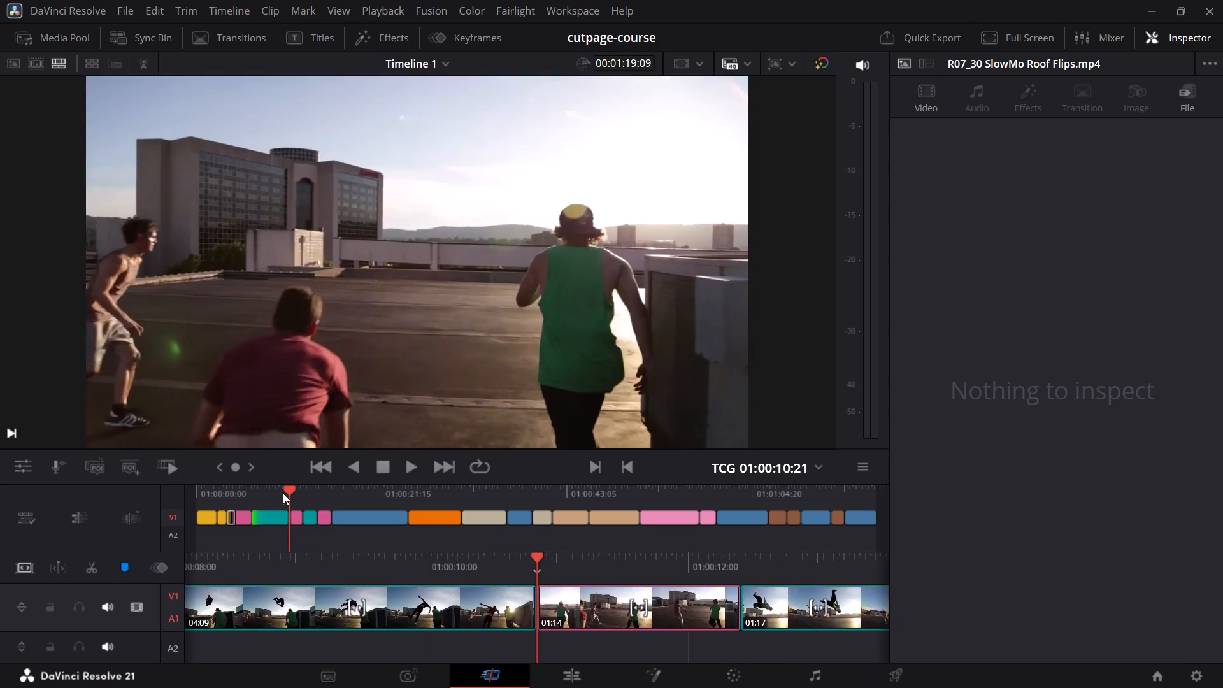
pyautogui.moveTo(283, 493); pyautogui.dragTo(259, 493)
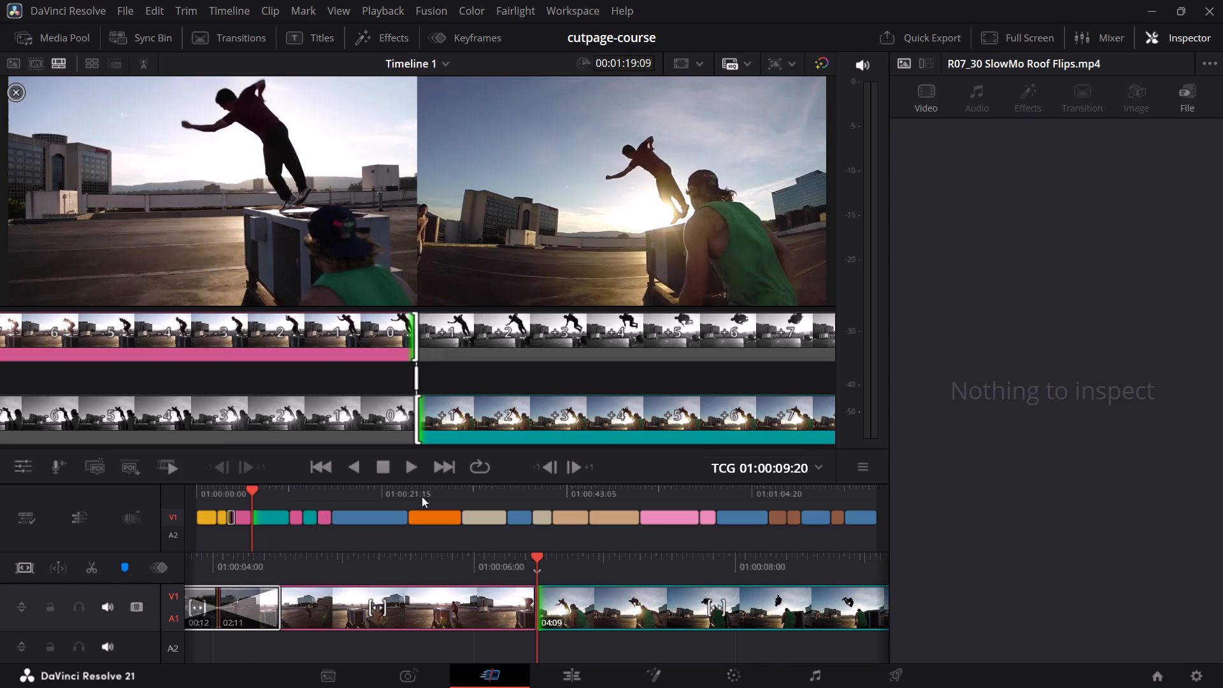
# Trim seven more frames off the start of the fifth clip, previewing the edit between trims, and play back from the third clip's start.
pyautogui.click(573, 466)
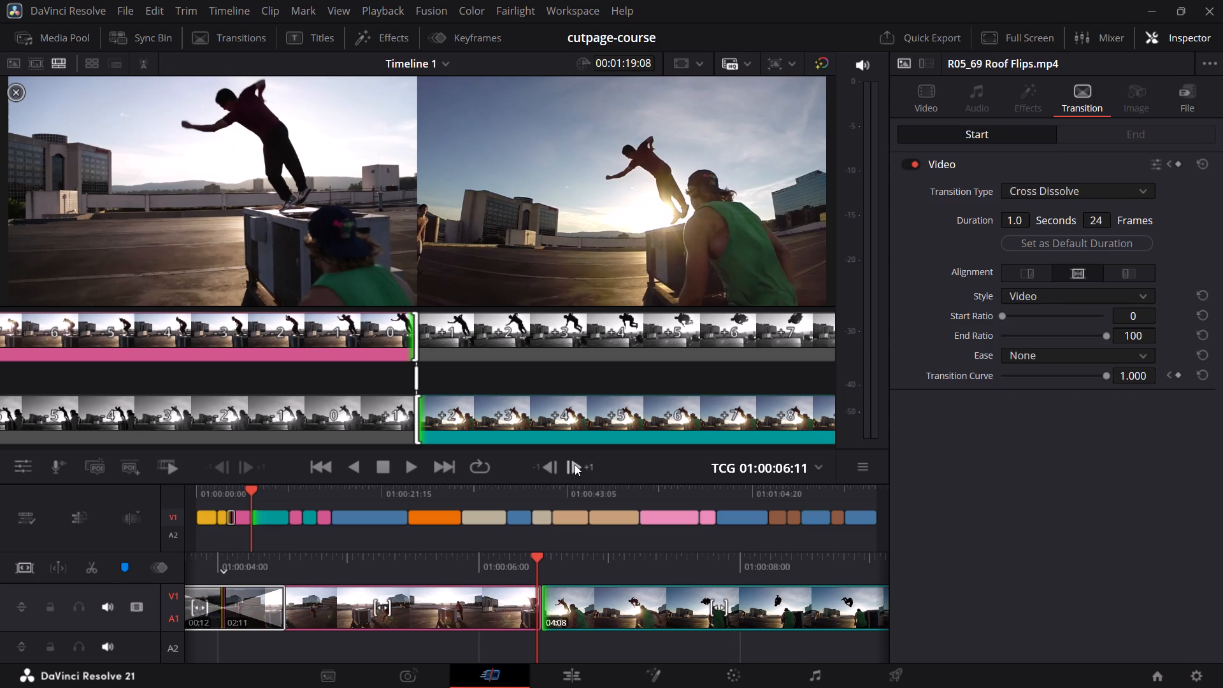
pyautogui.click(575, 464)
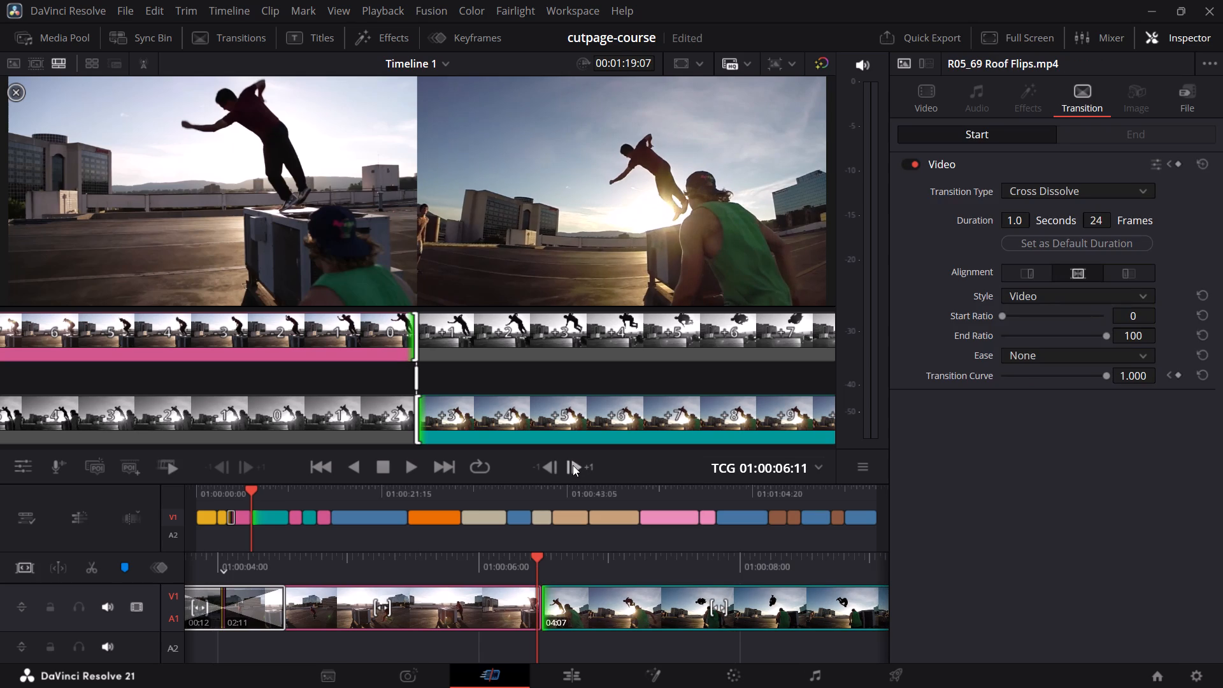
pyautogui.press('/')
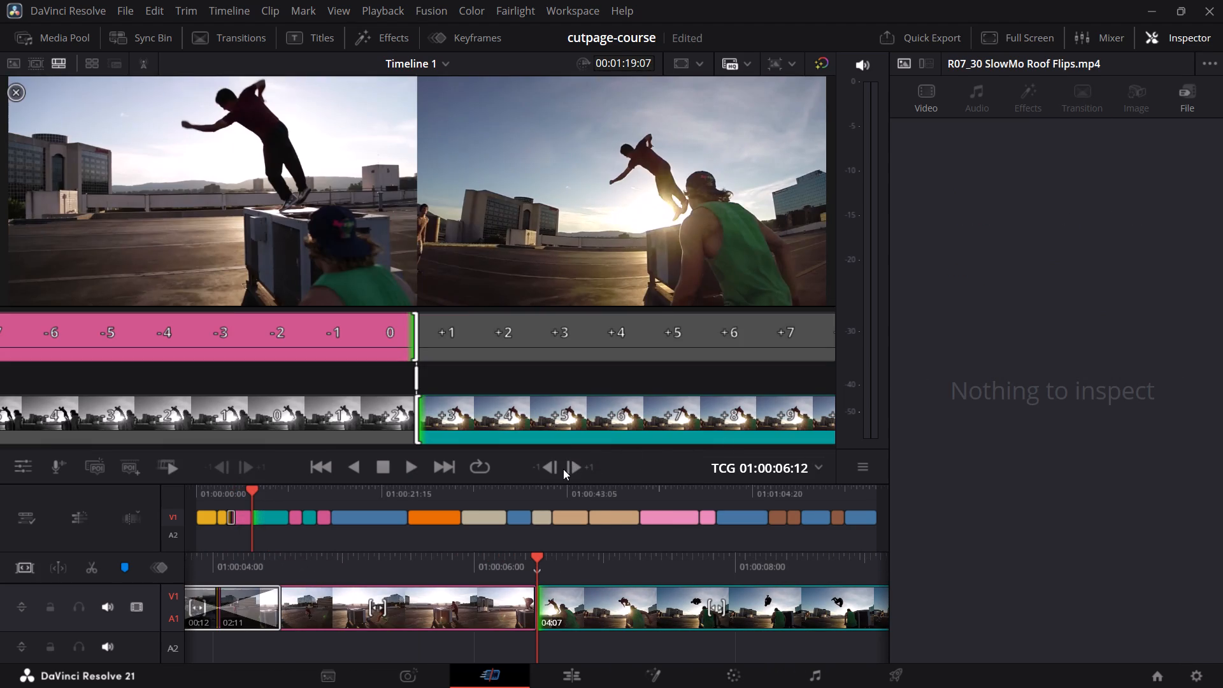
pyautogui.click(575, 460)
pyautogui.press('/')
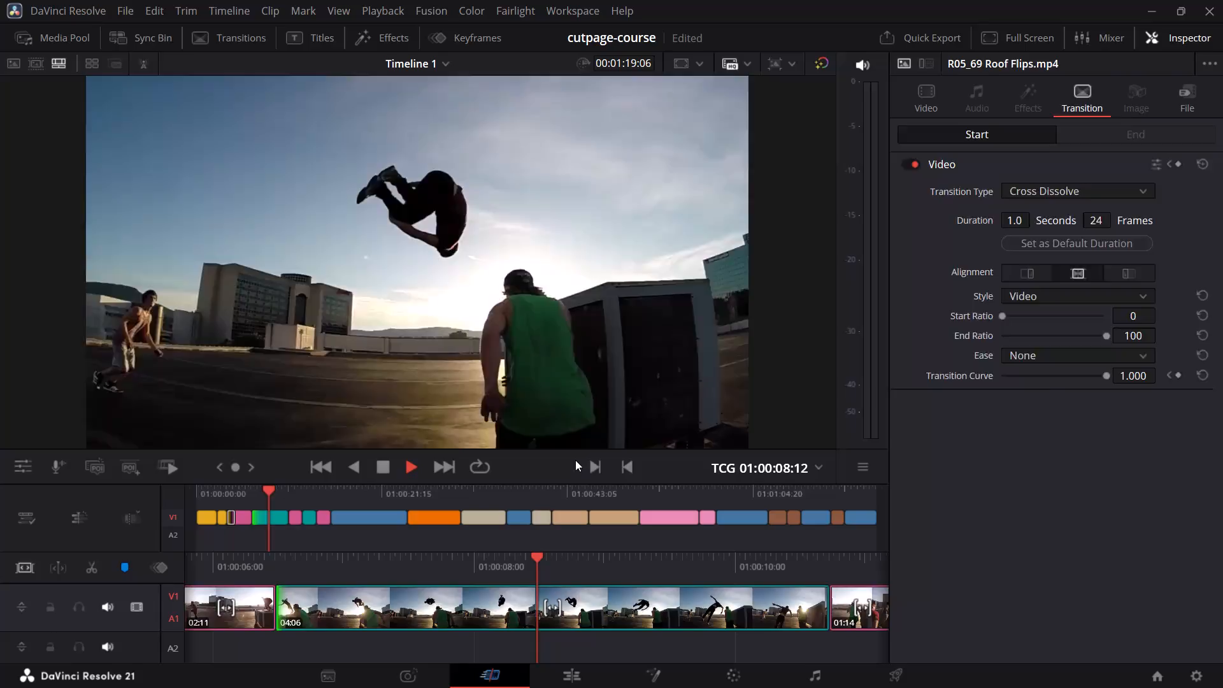
pyautogui.doubleClick(576, 464)
pyautogui.press('/')
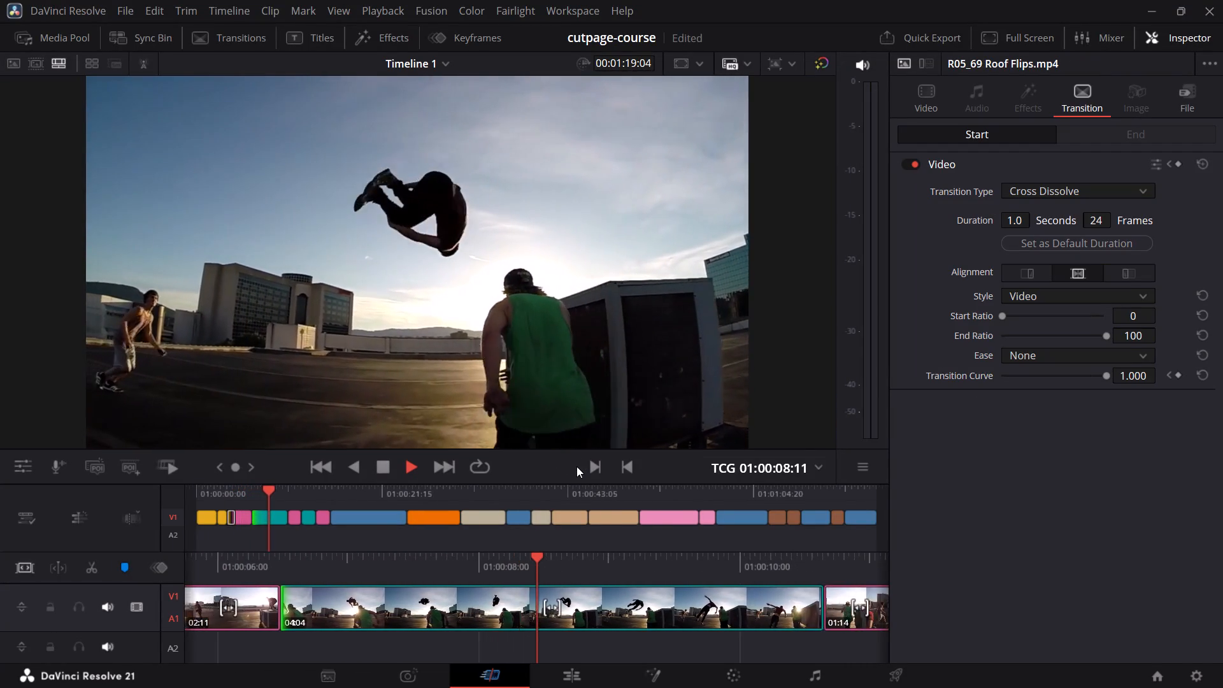
pyautogui.doubleClick(580, 469)
pyautogui.press('/')
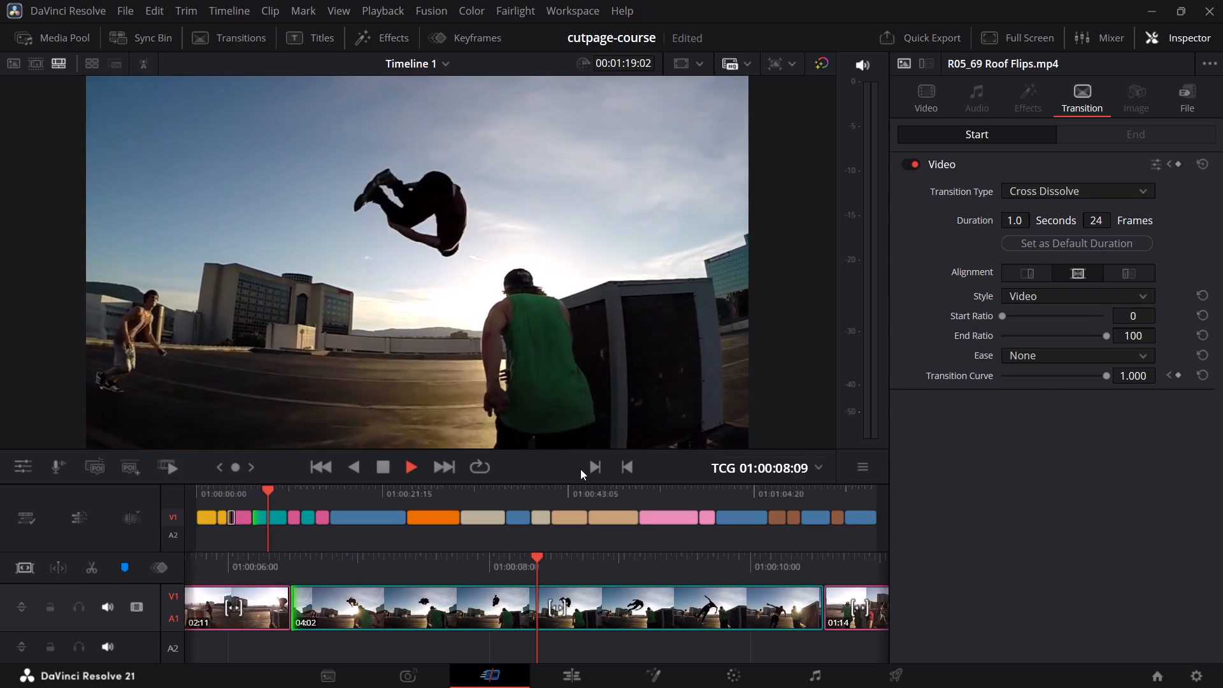
pyautogui.click(225, 492)
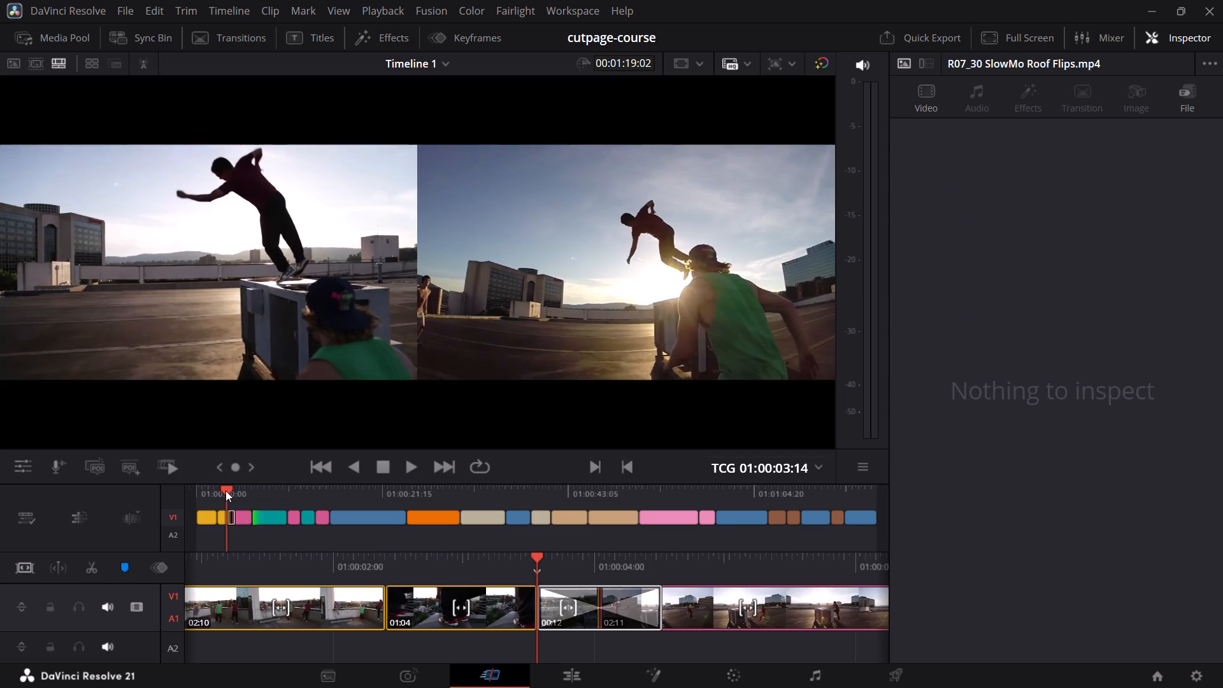
pyautogui.press('space')
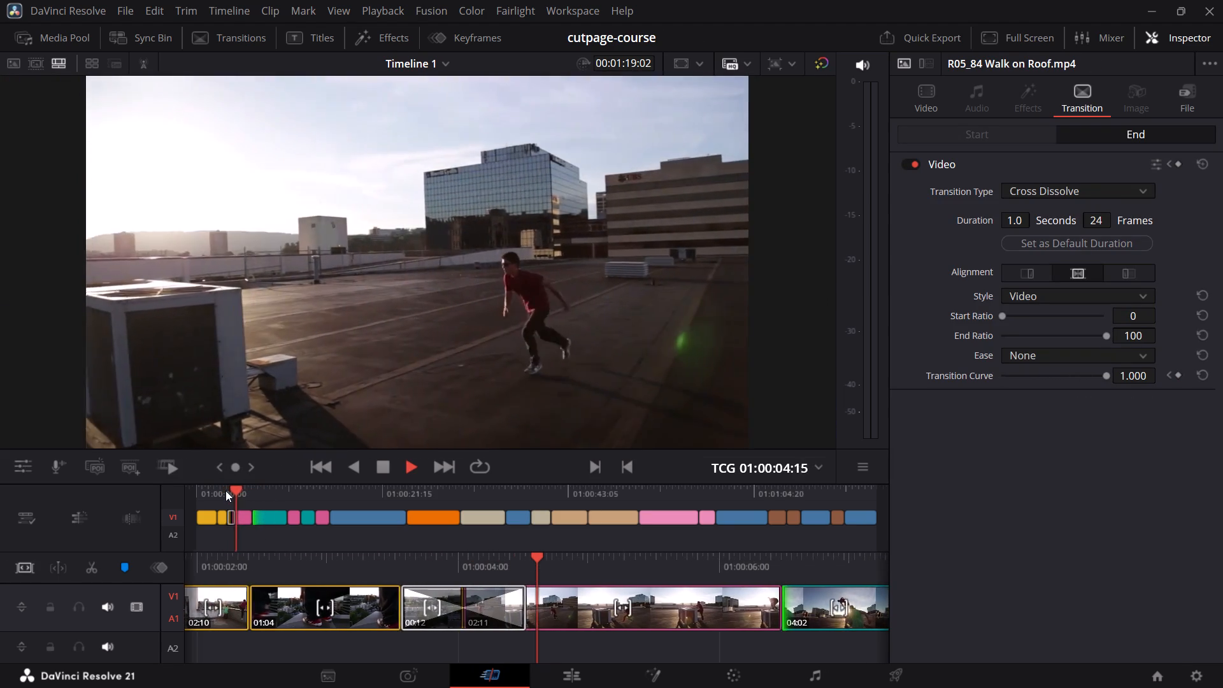
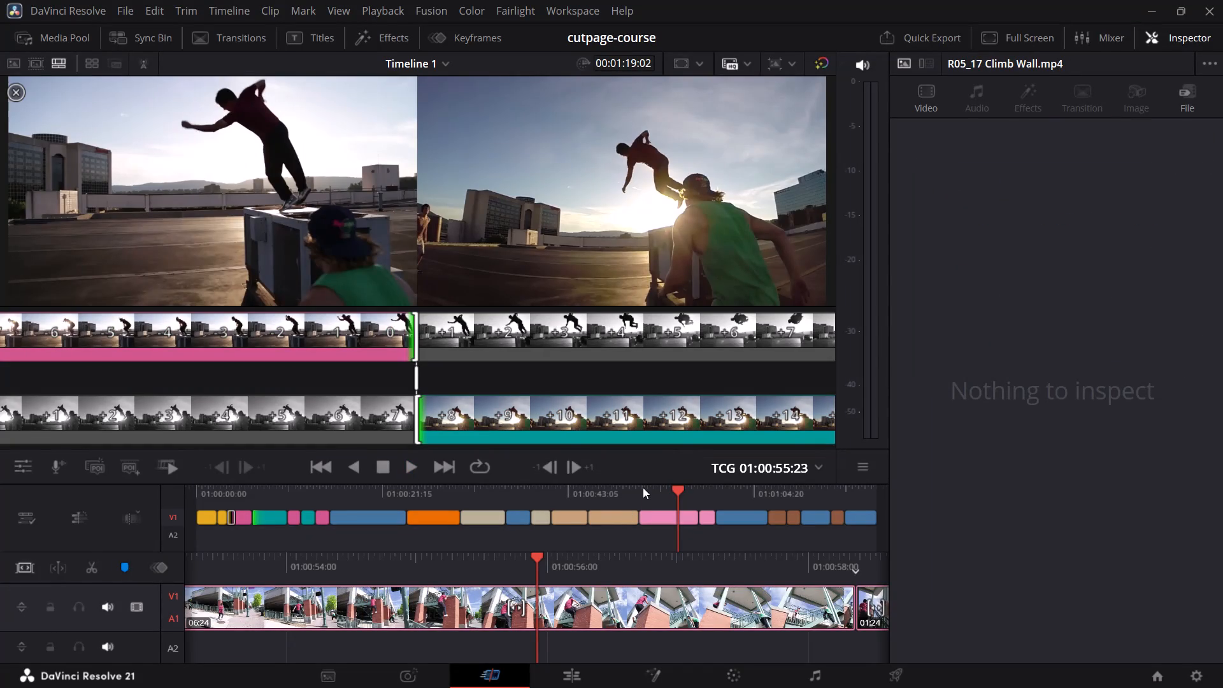
# Move the playhead to the cut between R05_09 Railing Run and R05_17 Climb Wall, at 01:00:51:10.
pyautogui.click(638, 493)
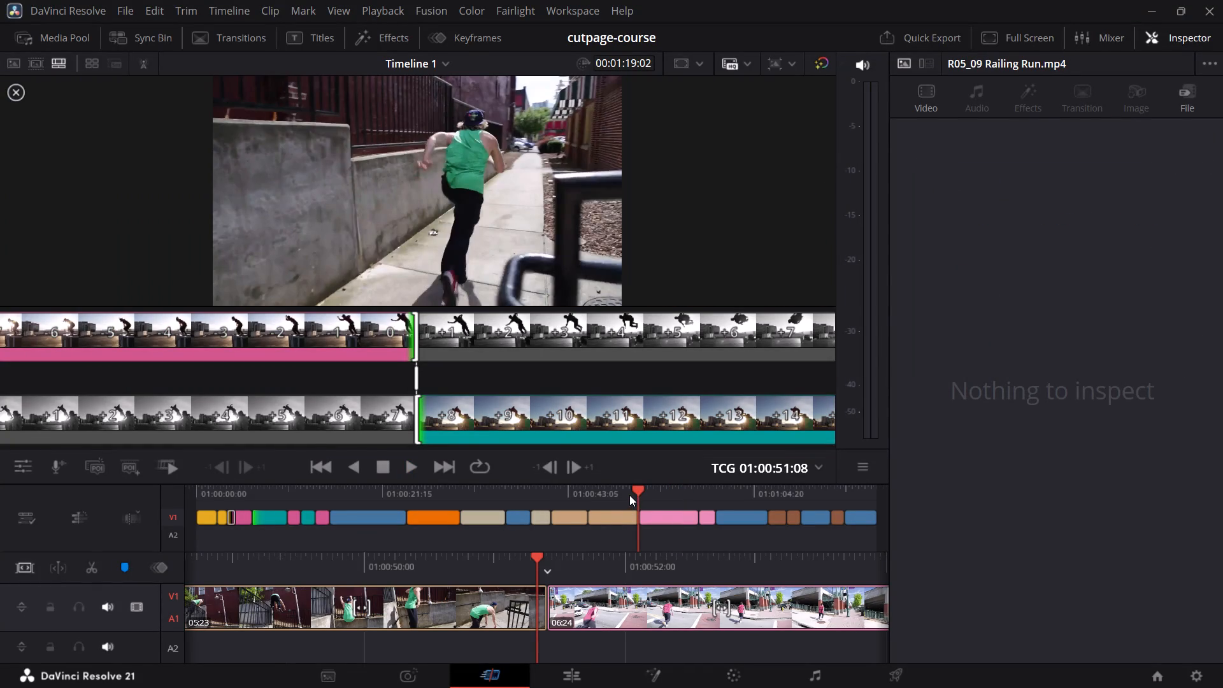
pyautogui.click(650, 501)
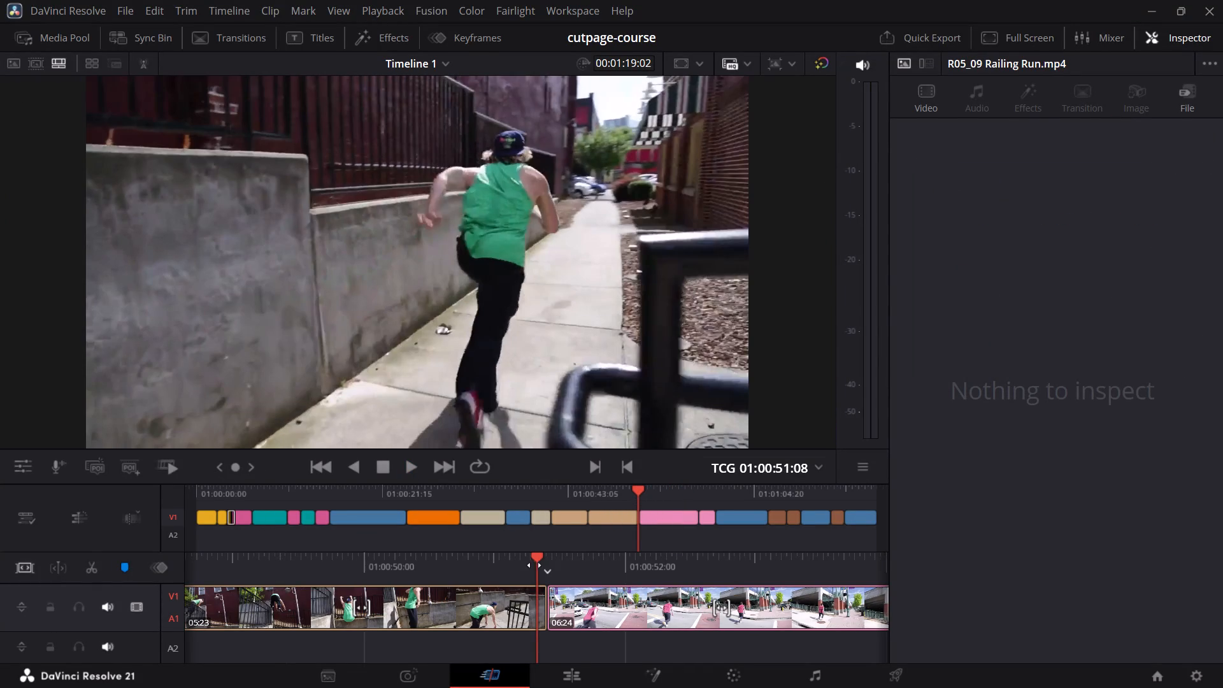
pyautogui.moveTo(640, 491); pyautogui.dragTo(647, 491)
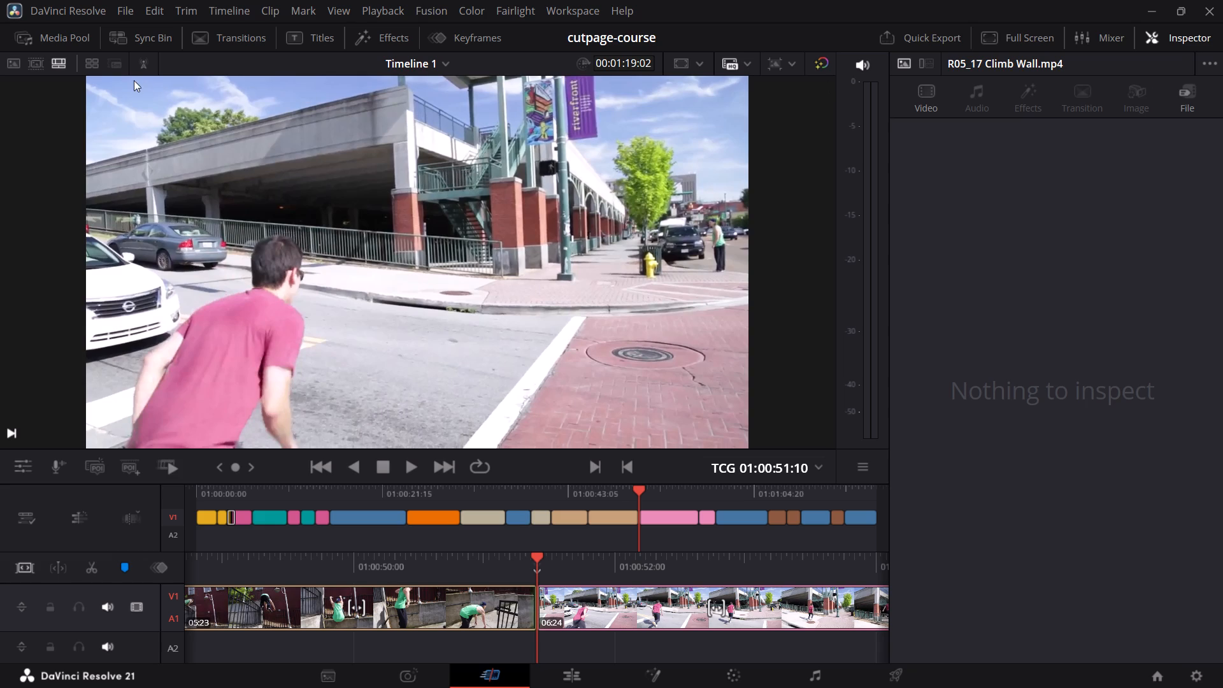
# Browse the video transitions library and preview the iris, motion, shape and wipe transitions at this cut.
pyautogui.click(204, 38)
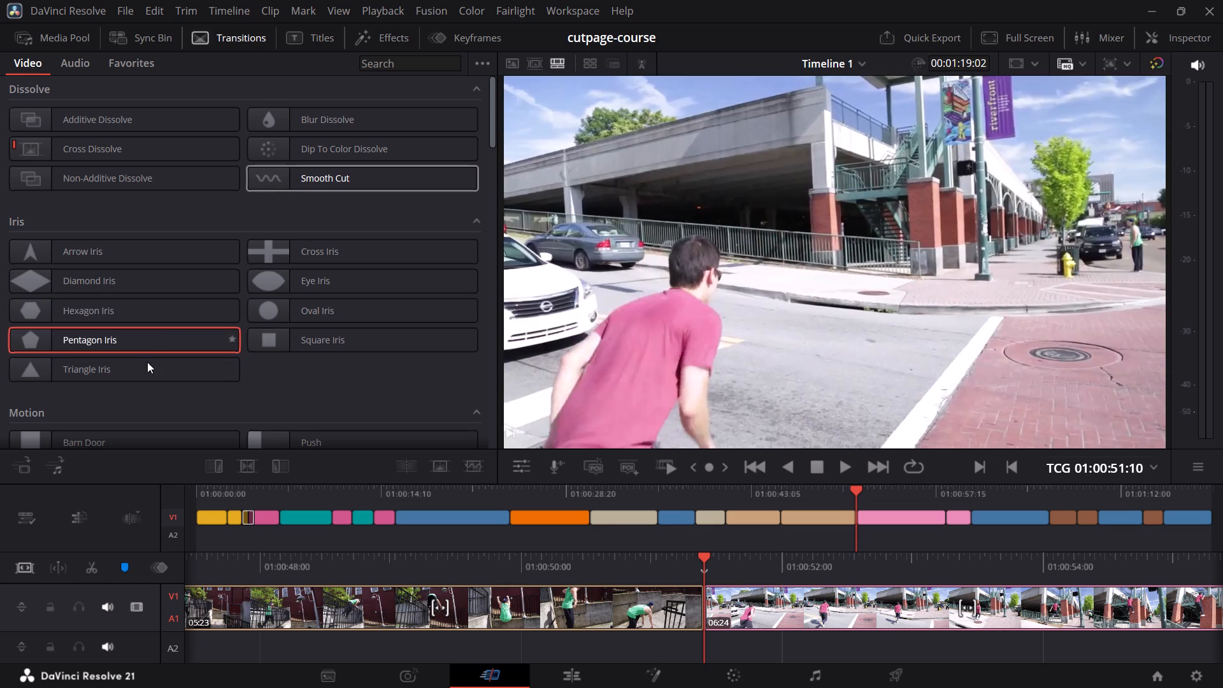
pyautogui.scroll(-3, 152, 284)
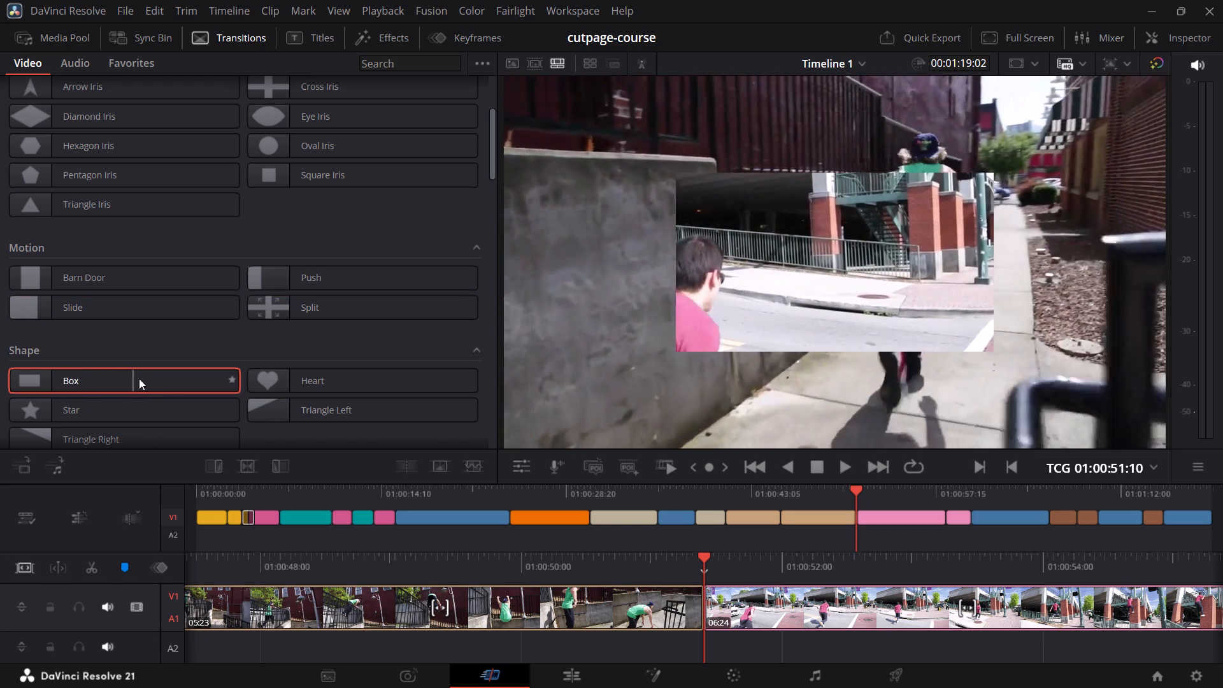
pyautogui.scroll(-1, 279, 364)
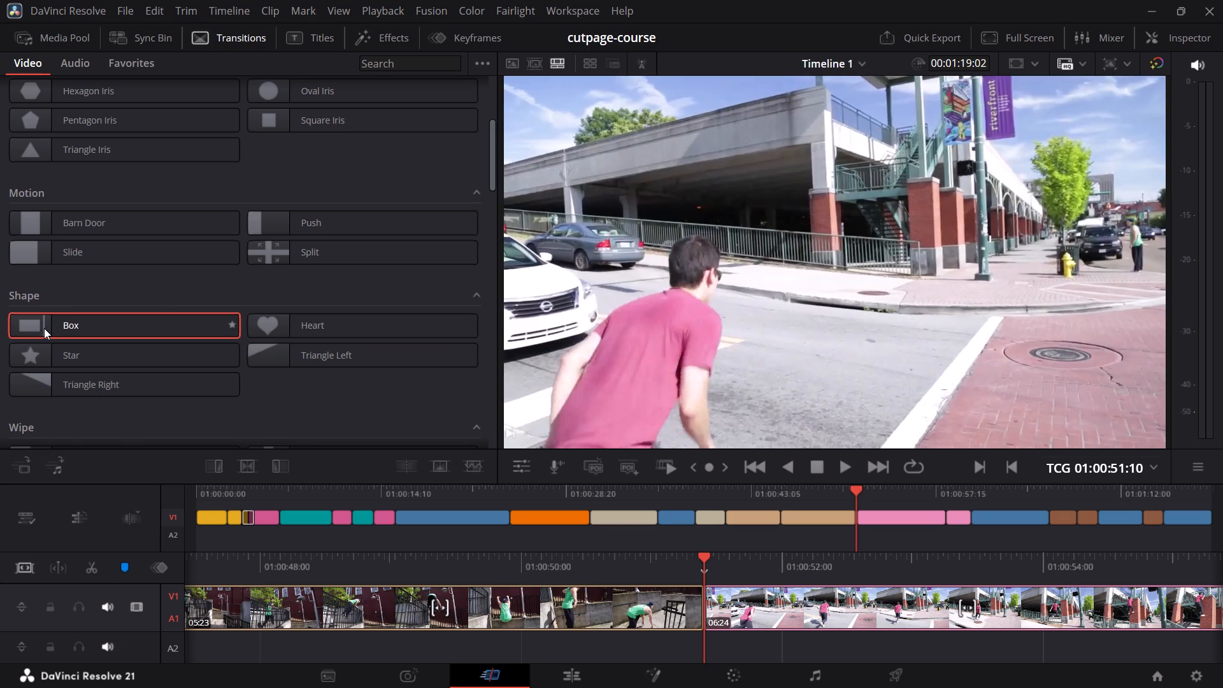
pyautogui.scroll(-1, 61, 376)
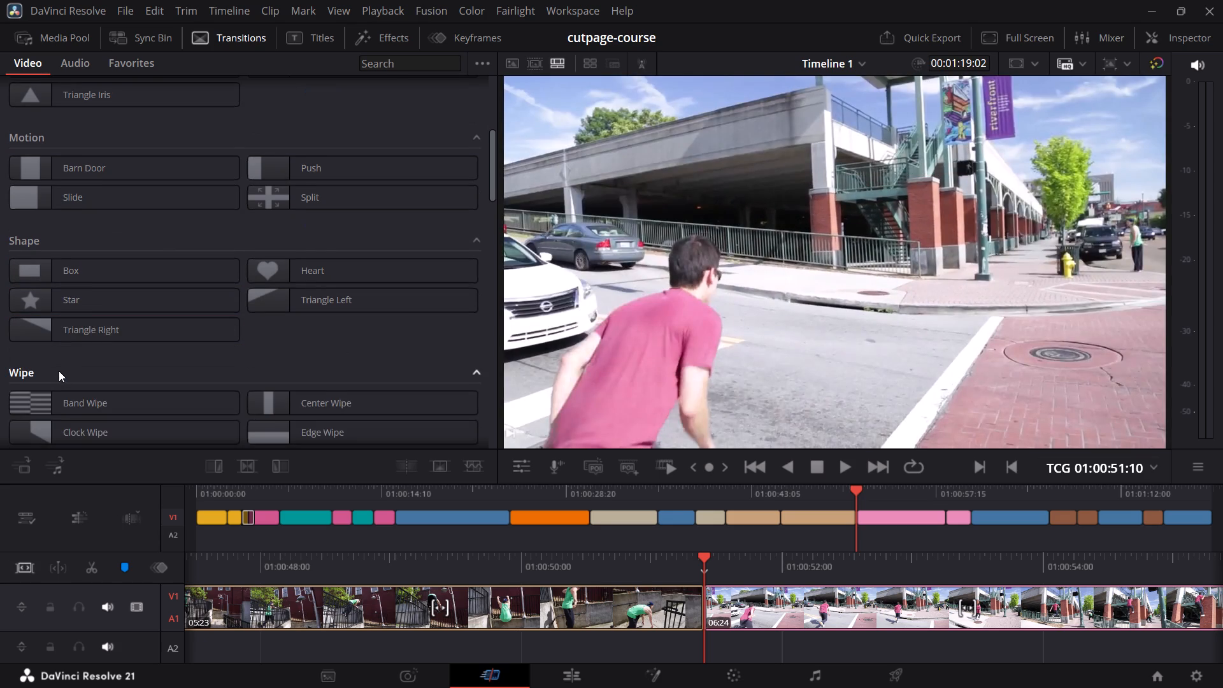
pyautogui.scroll(-5, 59, 371)
pyautogui.scroll(2, 59, 371)
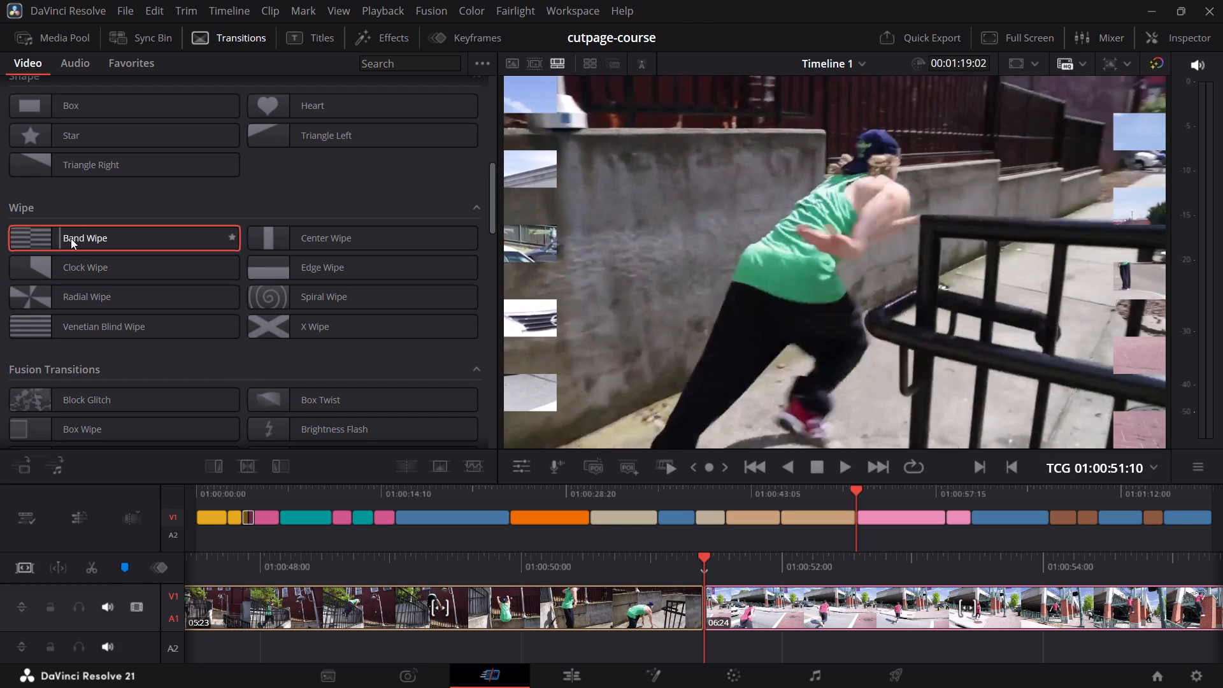
pyautogui.scroll(1, 117, 236)
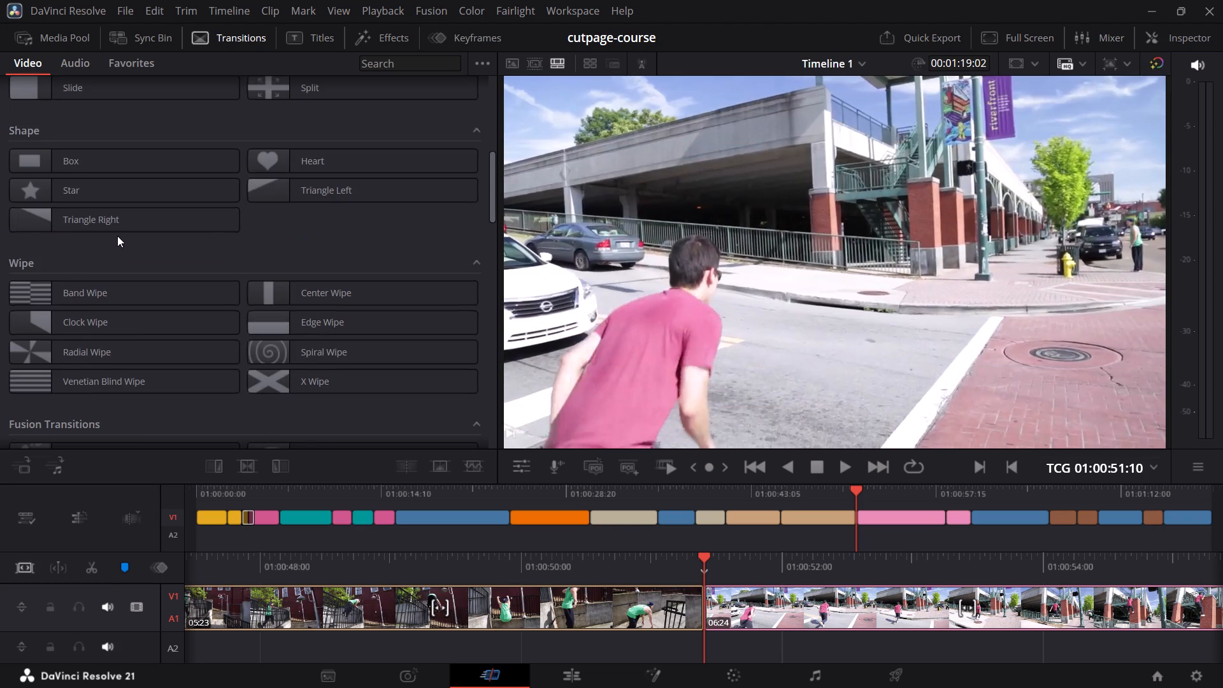
pyautogui.scroll(3, 117, 236)
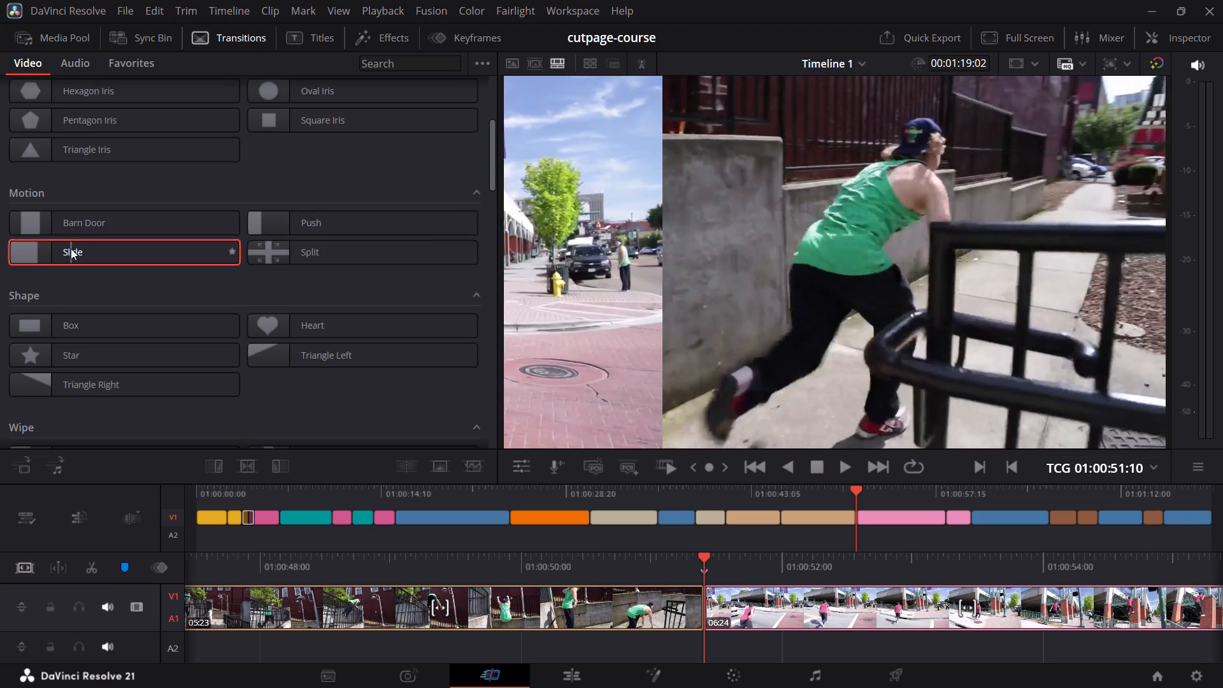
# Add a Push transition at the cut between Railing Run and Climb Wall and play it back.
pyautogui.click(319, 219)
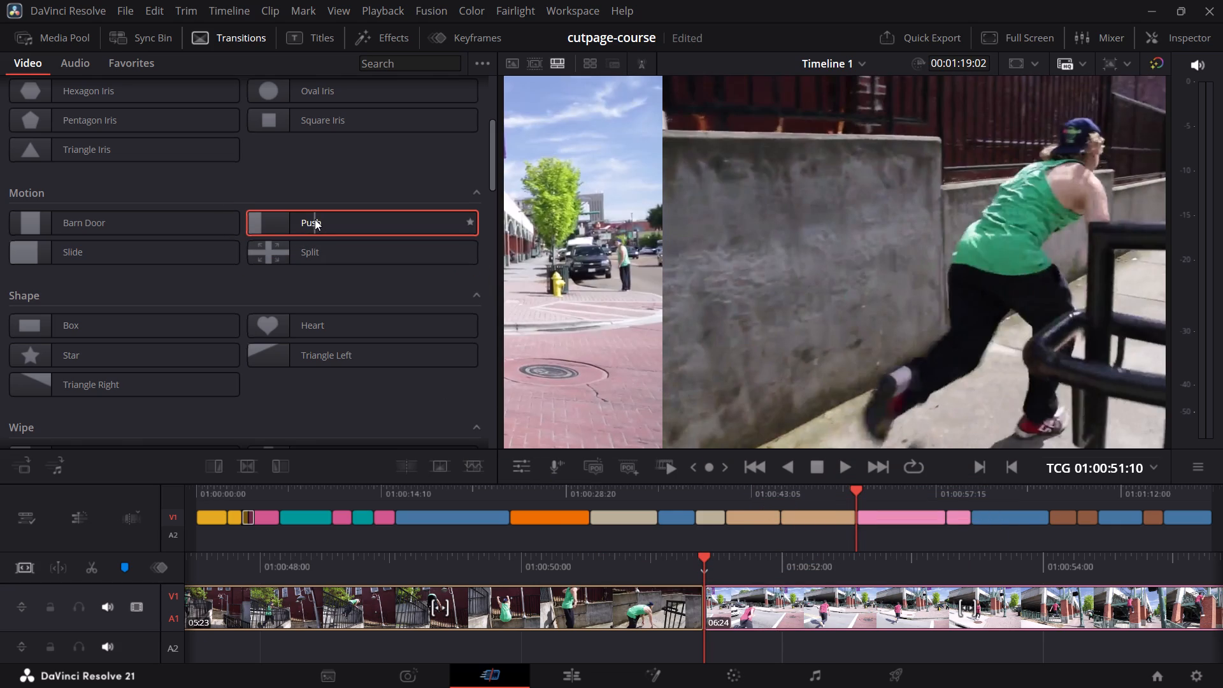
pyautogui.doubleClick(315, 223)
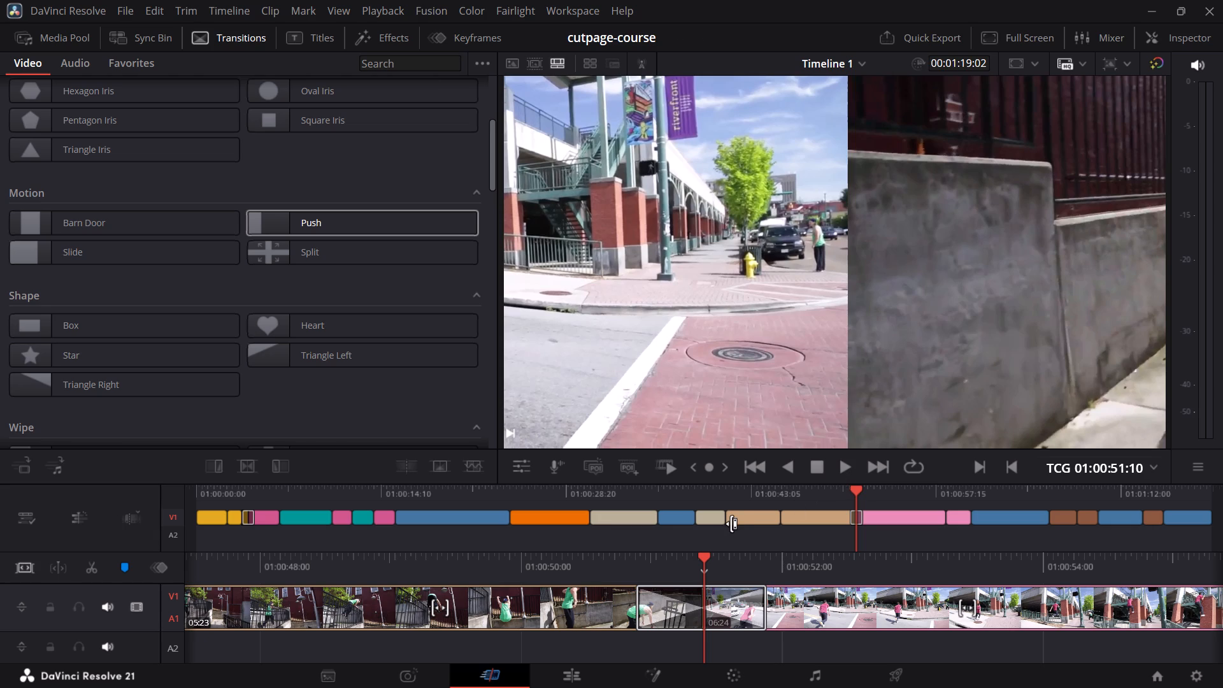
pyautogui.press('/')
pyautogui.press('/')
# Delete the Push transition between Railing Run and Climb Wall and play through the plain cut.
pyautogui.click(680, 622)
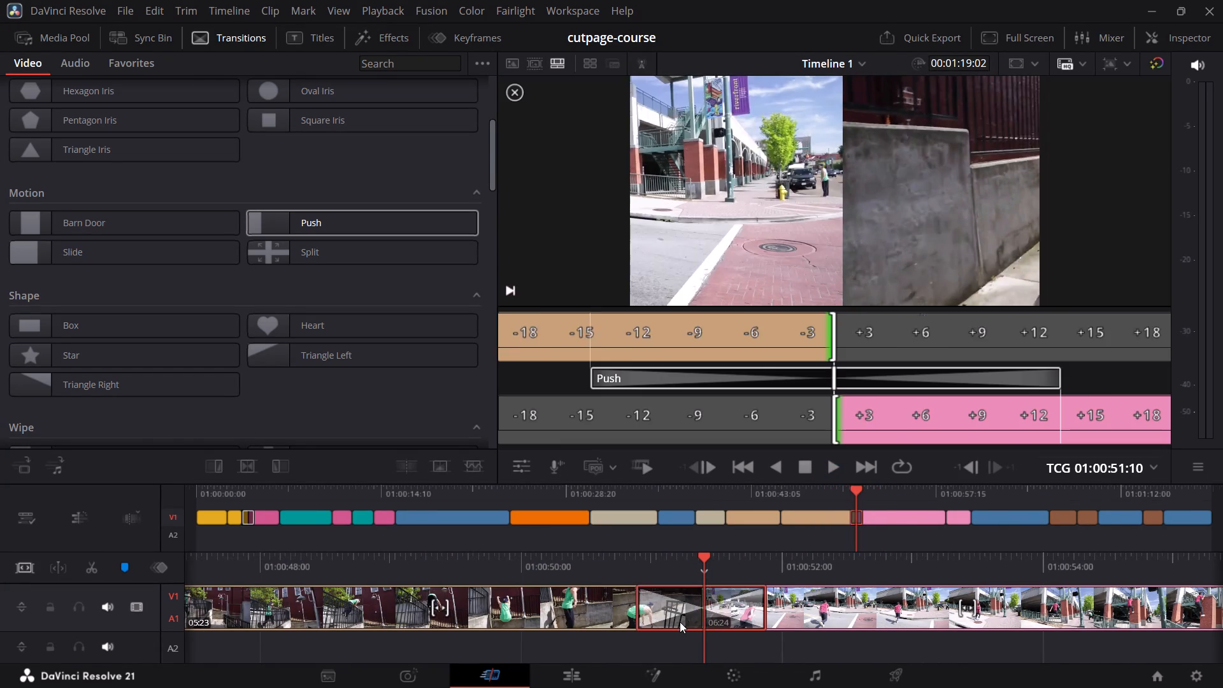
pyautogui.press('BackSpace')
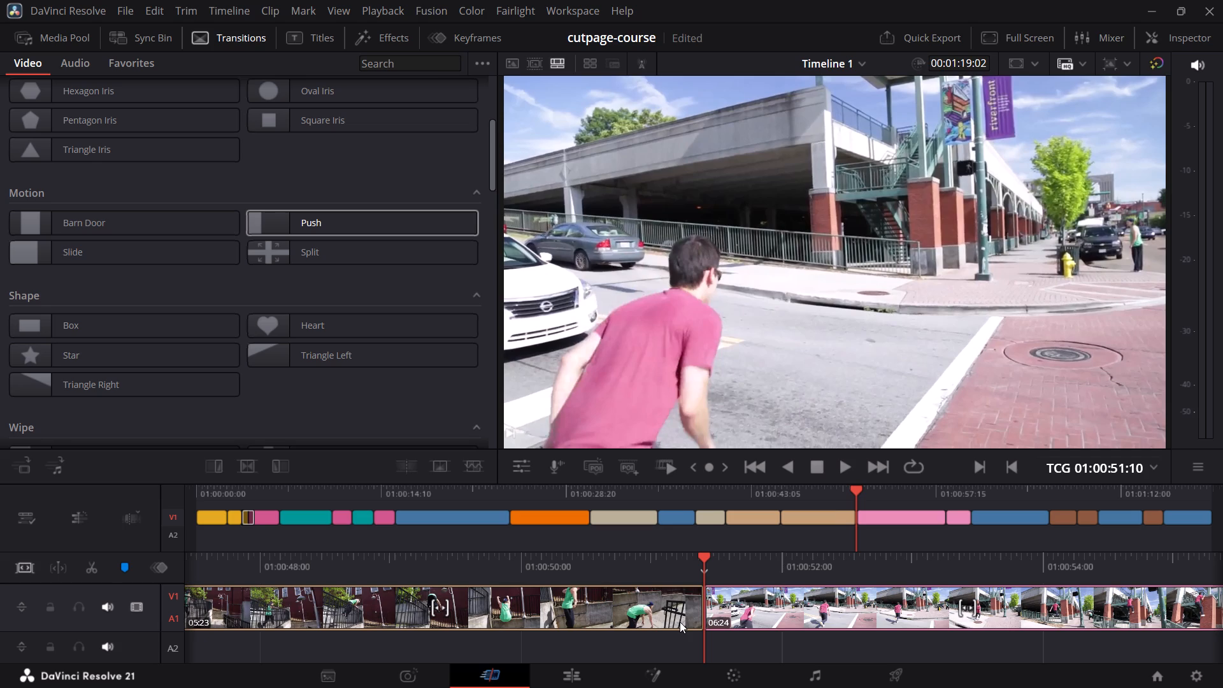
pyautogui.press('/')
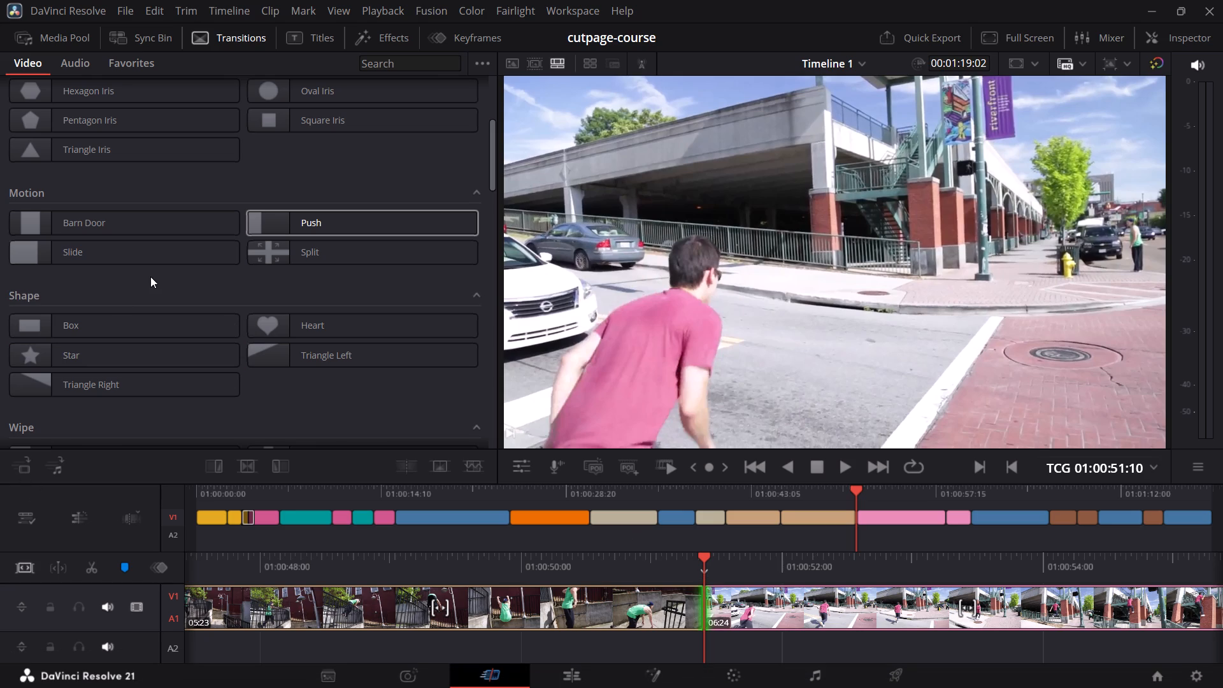
# Make Smooth Cut the standard transition in place of Cross Dissolve.
pyautogui.scroll(5, 150, 276)
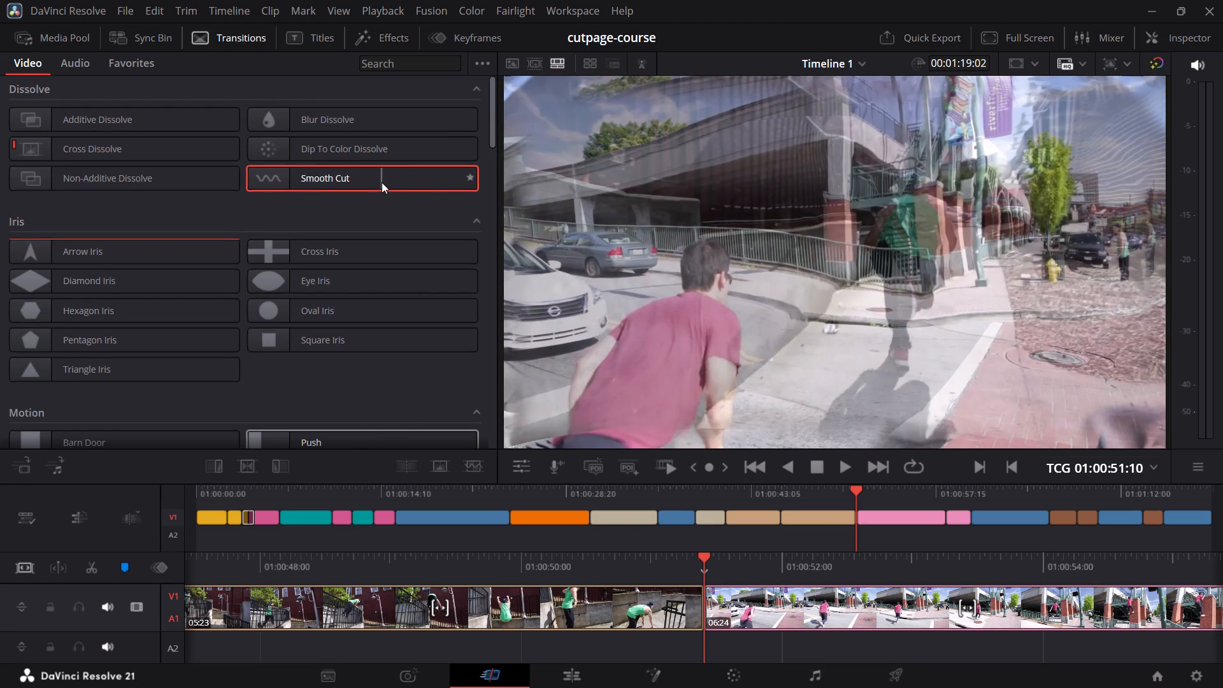
pyautogui.rightClick(382, 182)
pyautogui.click(435, 211)
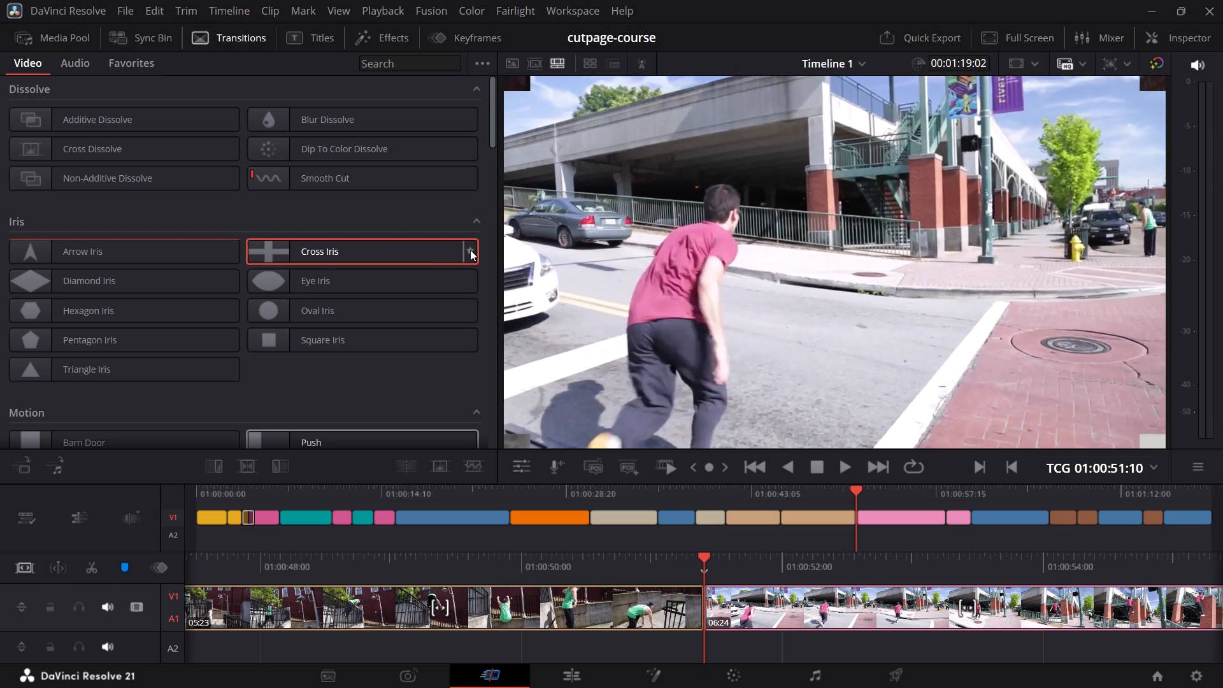
# Mark the Smooth Cut, Push and Blur Dissolve transitions as favorites, check the favorites list and return to the video transitions.
pyautogui.click(469, 179)
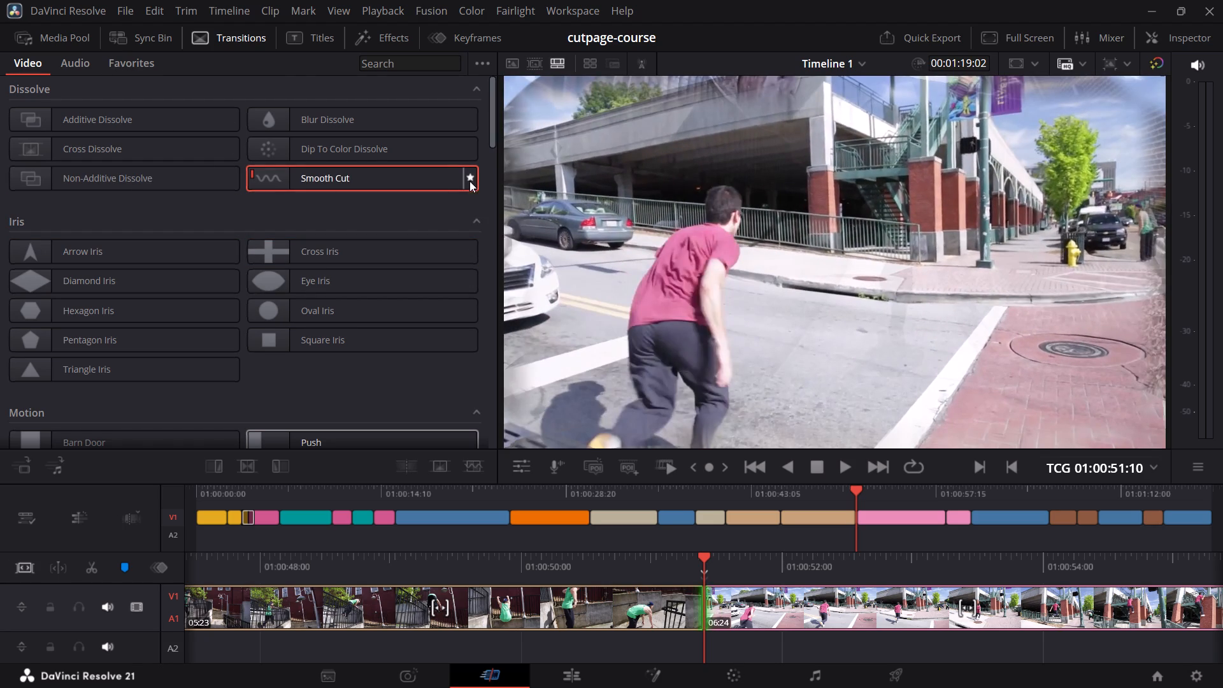
pyautogui.scroll(-3, 390, 246)
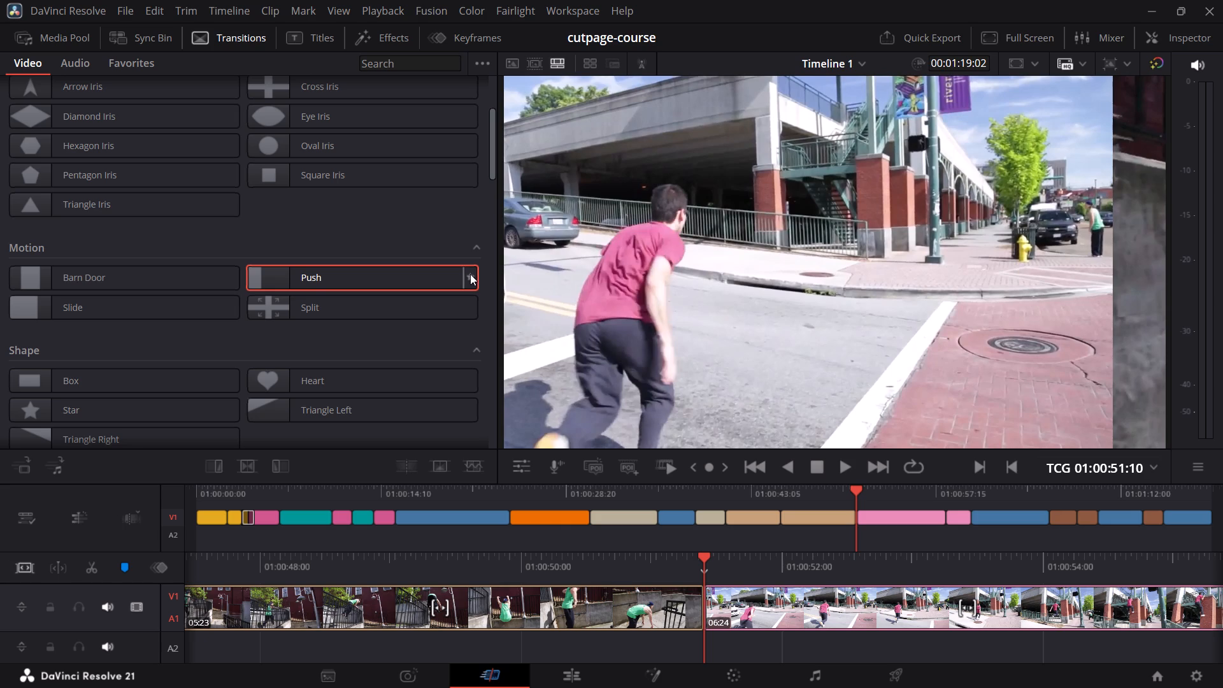
pyautogui.click(469, 274)
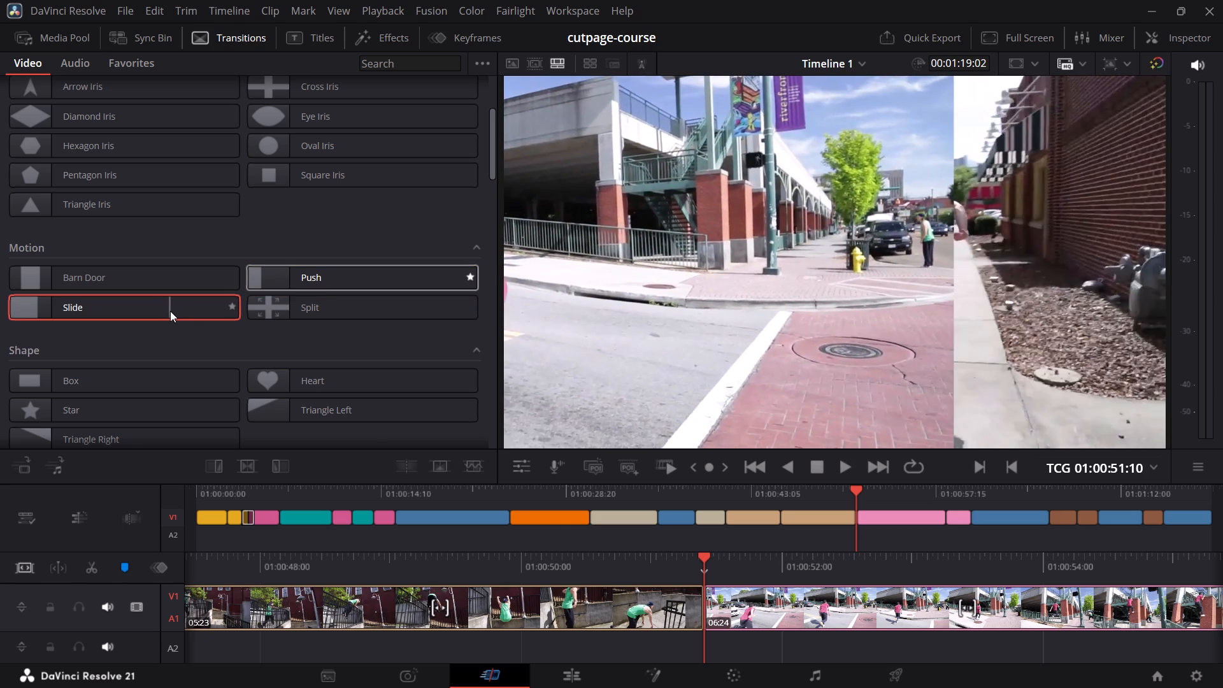
pyautogui.scroll(-4, 168, 308)
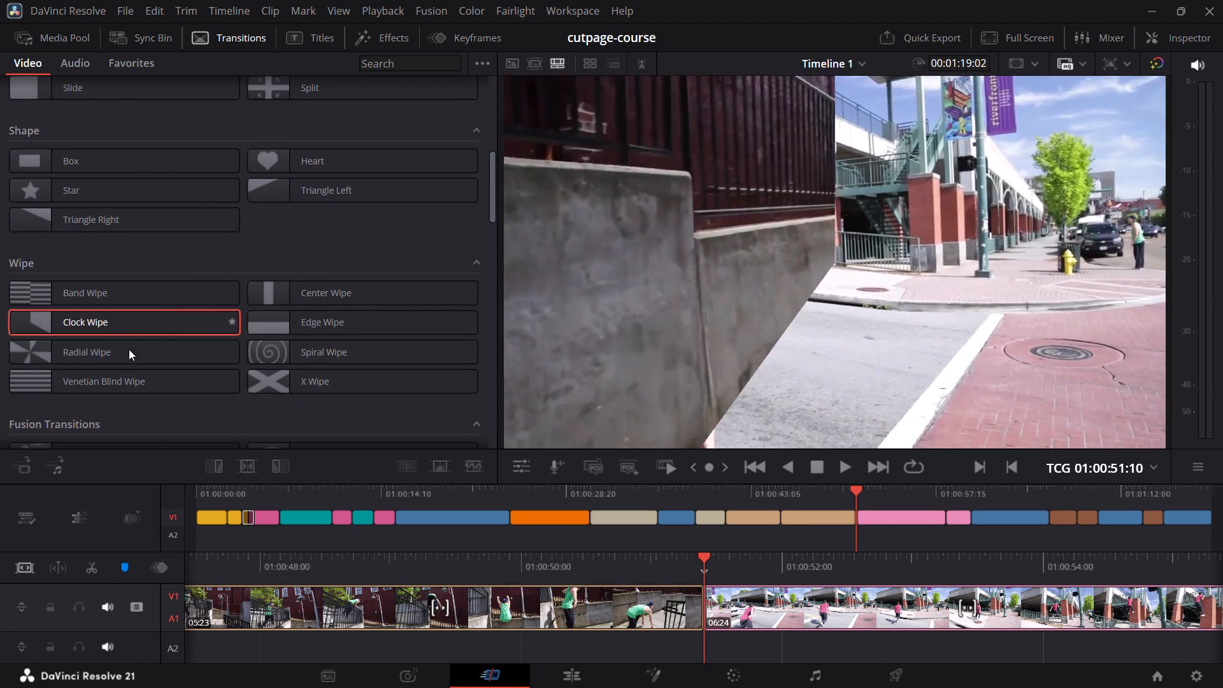
pyautogui.scroll(2, 175, 340)
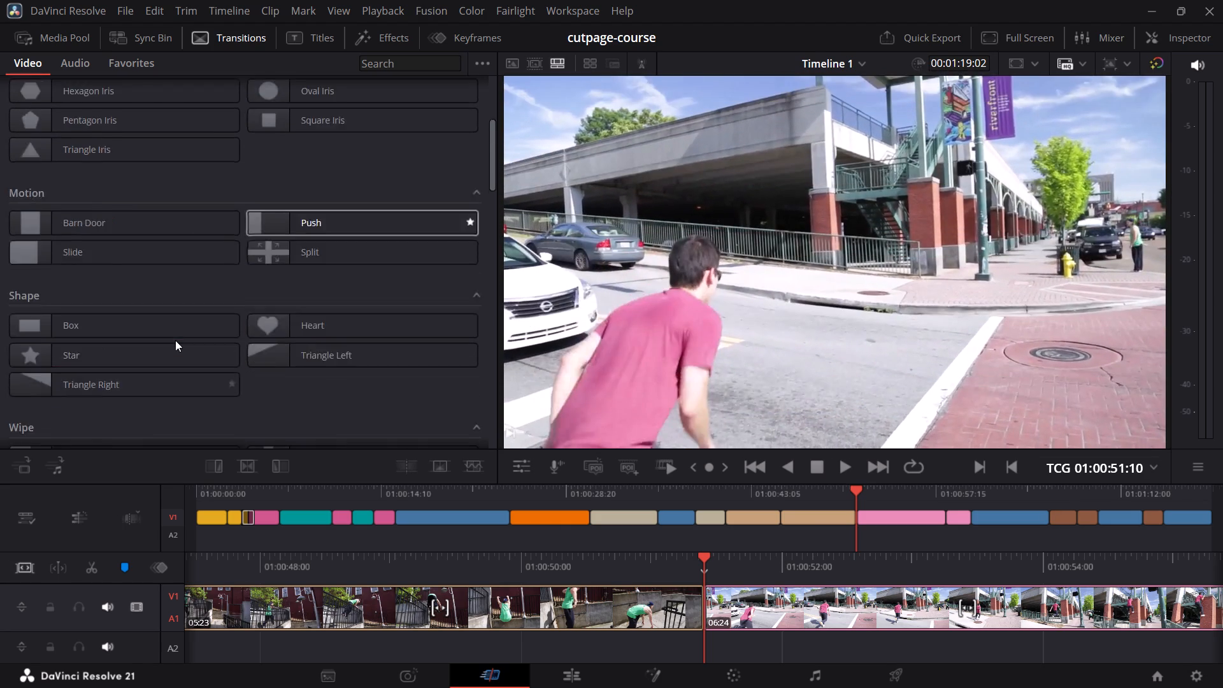
pyautogui.scroll(4, 175, 340)
pyautogui.scroll(1, 125, 299)
pyautogui.scroll(-1, 125, 299)
pyautogui.scroll(2, 125, 299)
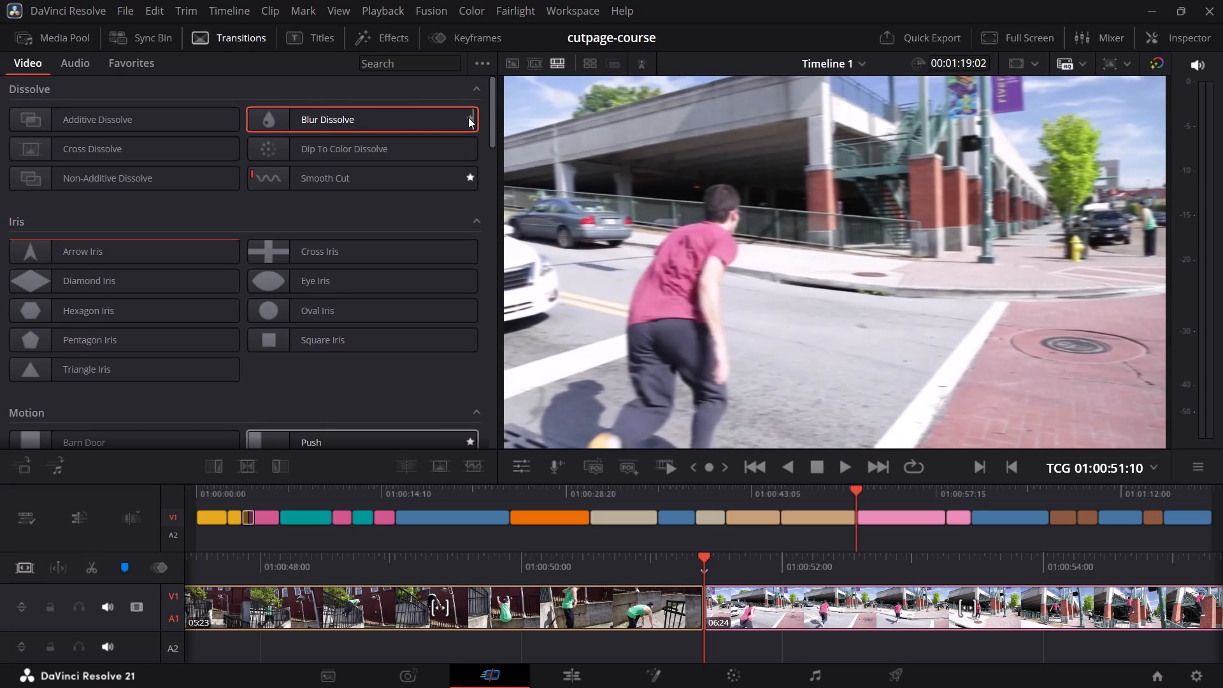
pyautogui.click(468, 117)
pyautogui.click(151, 68)
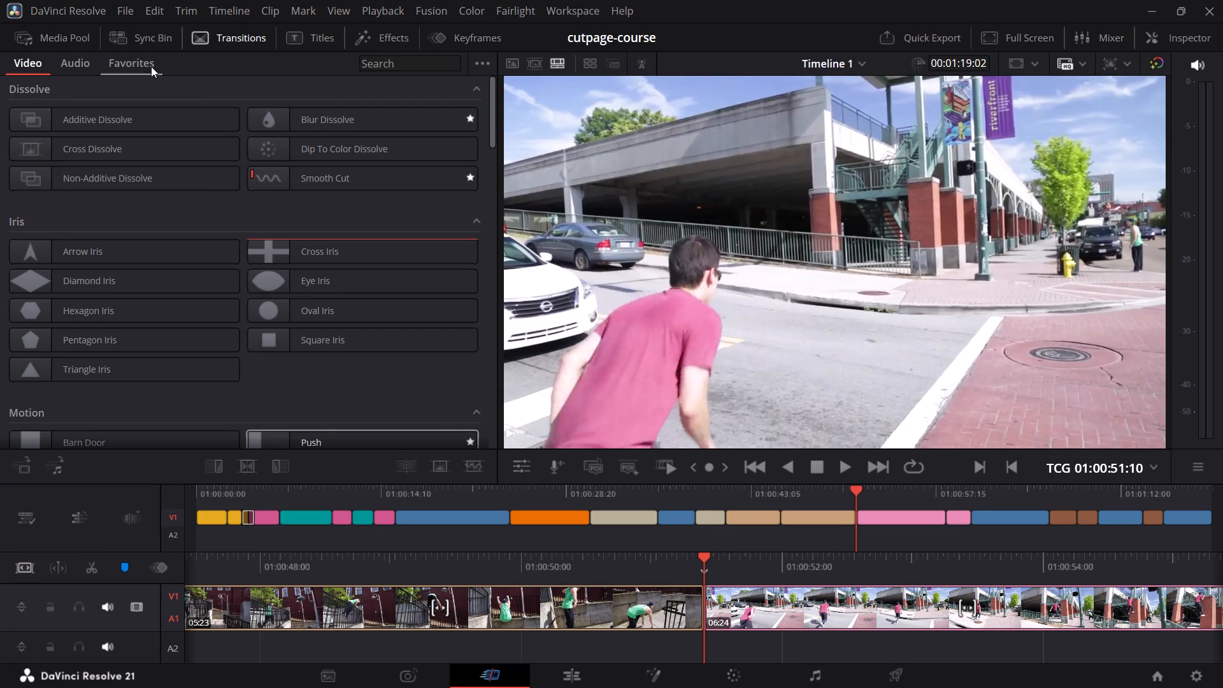
pyautogui.click(27, 64)
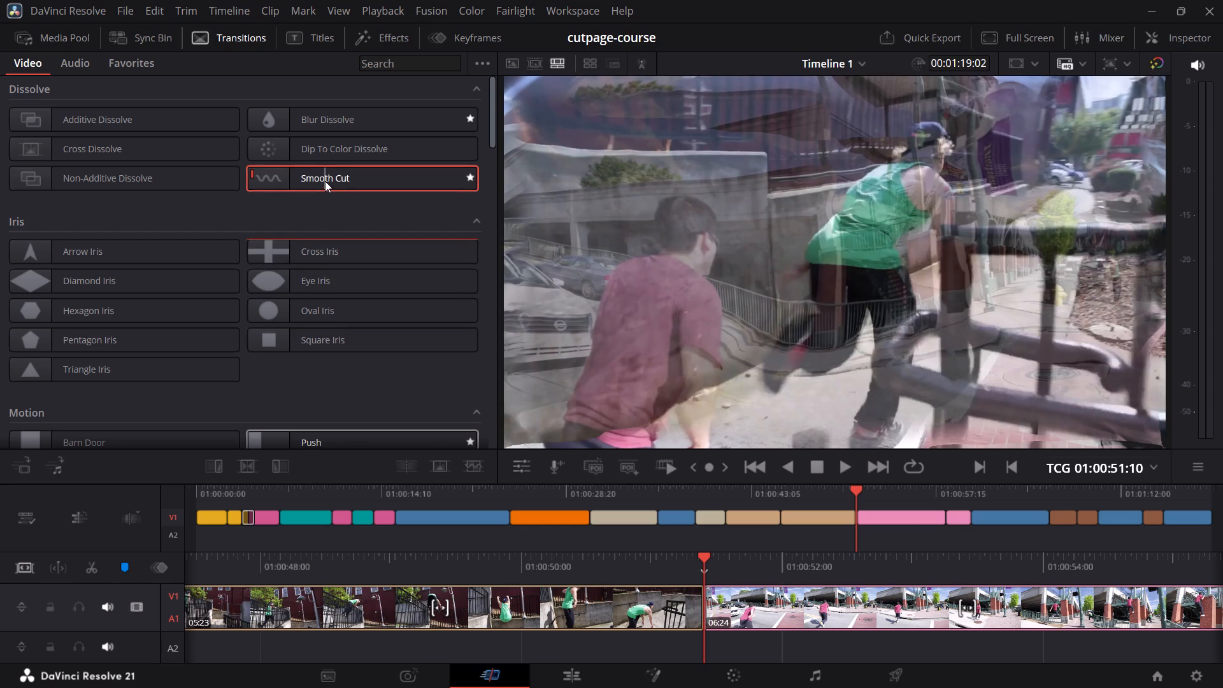
# Add a Smooth Cut transition at the cut between Railing Run and Climb Wall and play it back.
pyautogui.doubleClick(325, 181)
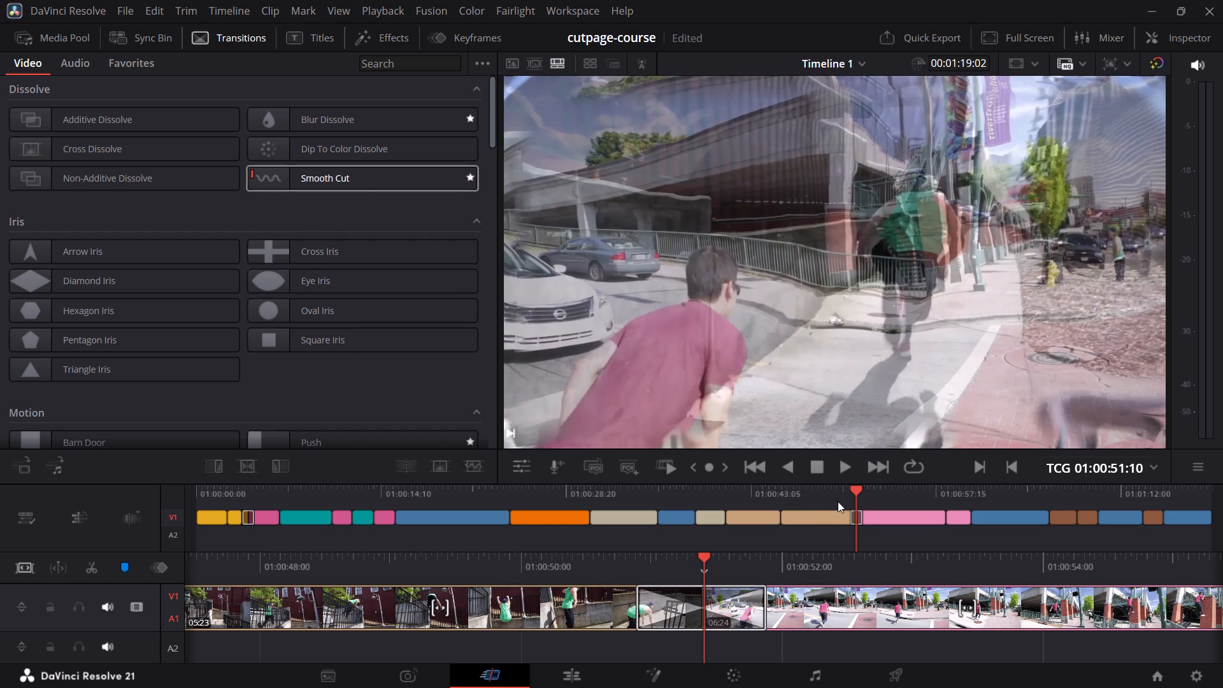
pyautogui.press('/')
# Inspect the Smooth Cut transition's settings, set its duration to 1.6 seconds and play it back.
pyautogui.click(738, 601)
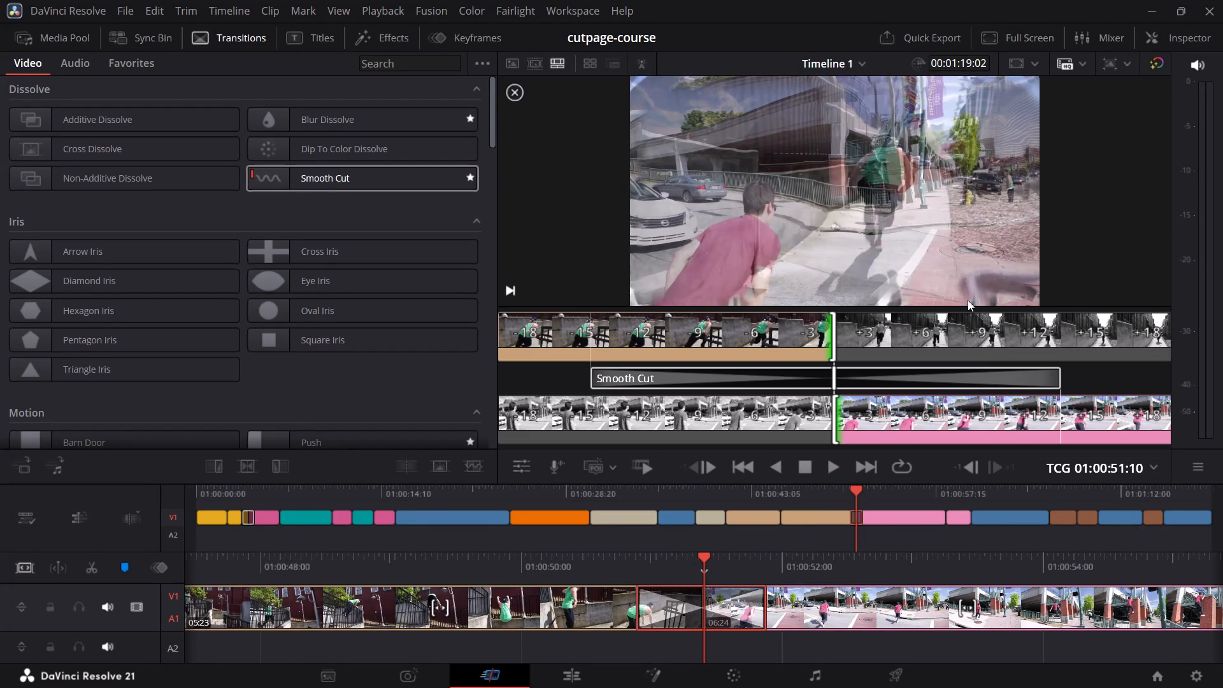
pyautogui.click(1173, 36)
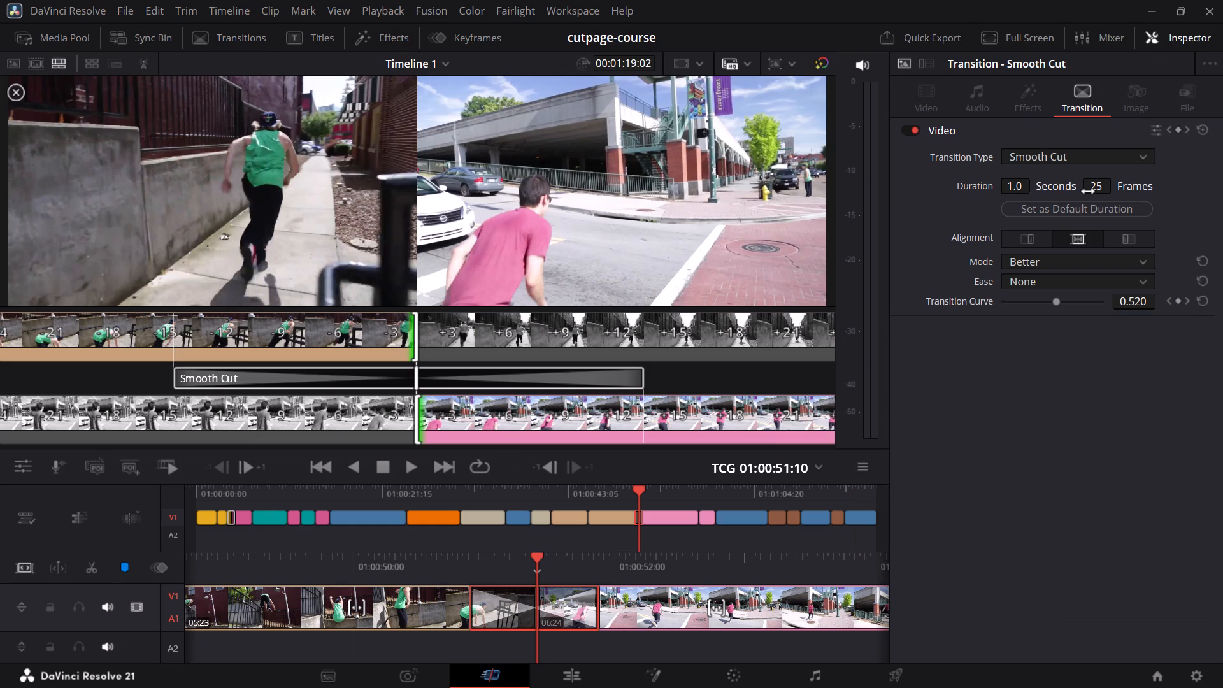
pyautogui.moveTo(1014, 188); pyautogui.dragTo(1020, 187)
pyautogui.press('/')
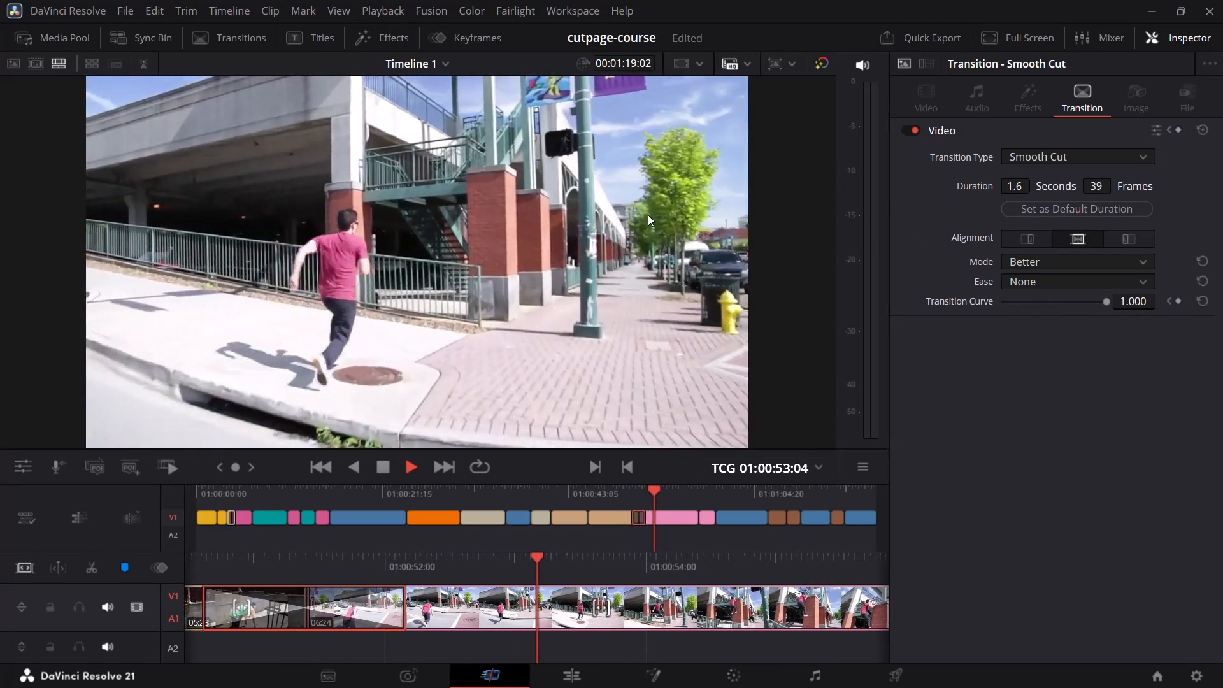
# Set the Smooth Cut transition's duration to 0.5 seconds and play it back.
pyautogui.moveTo(1017, 187); pyautogui.dragTo(1017, 185)
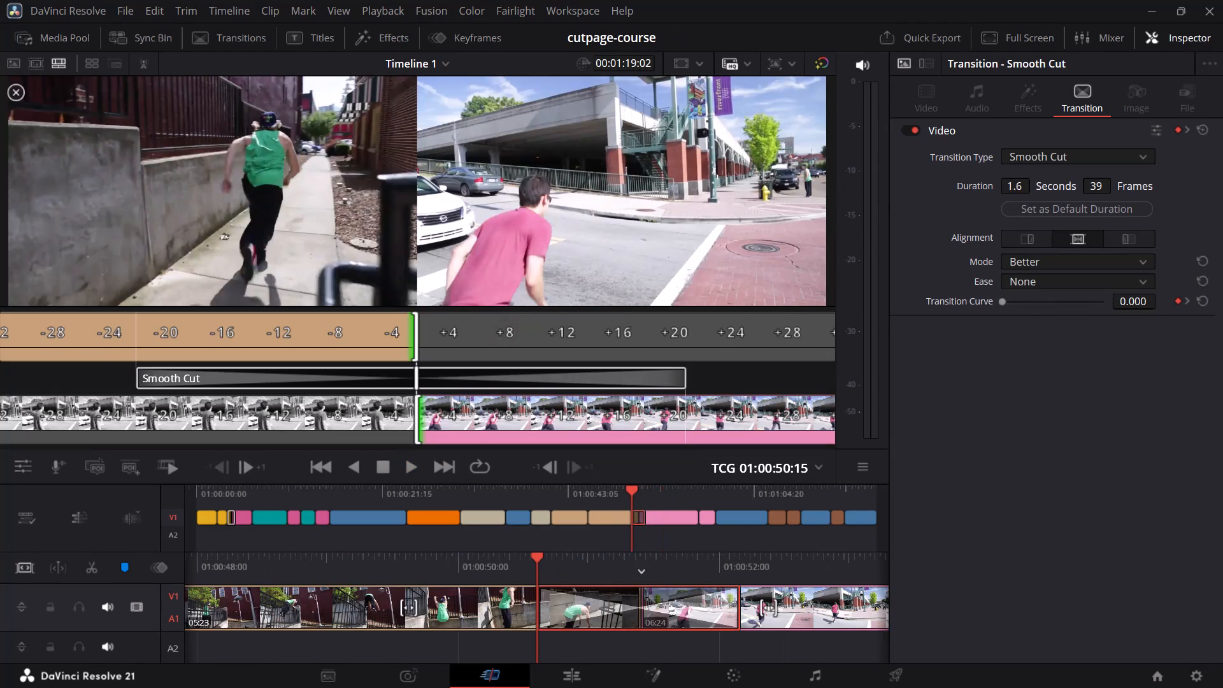
pyautogui.moveTo(1017, 185); pyautogui.dragTo(1010, 185)
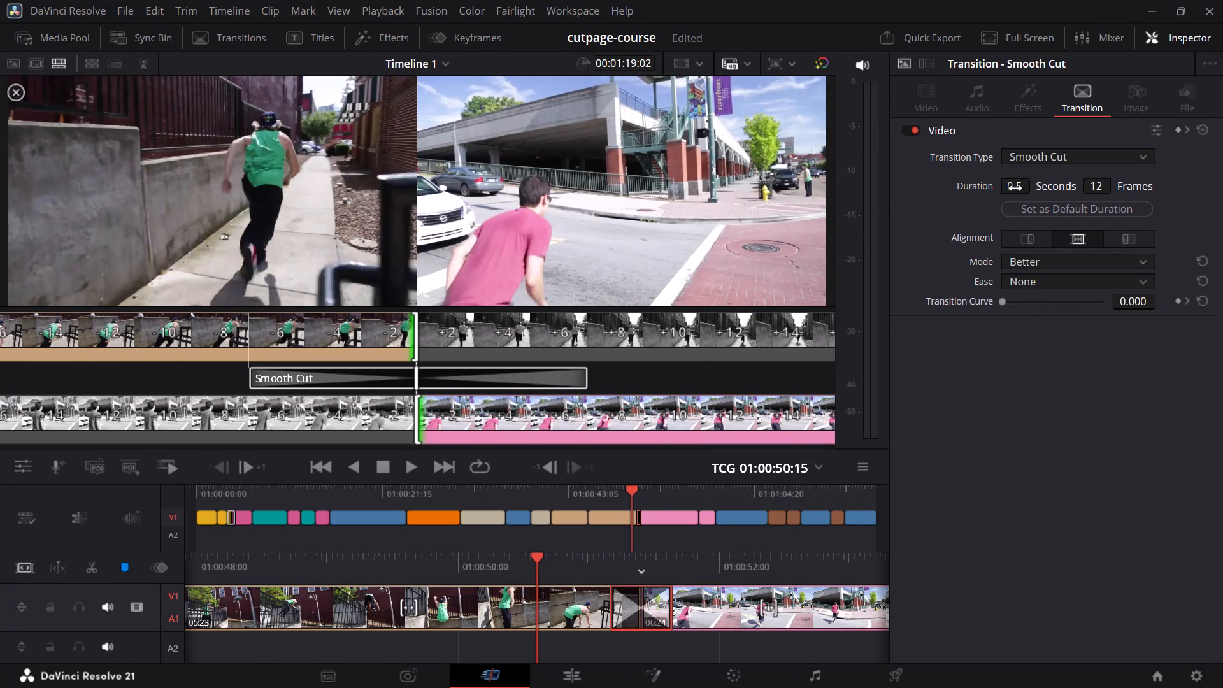
pyautogui.press('/')
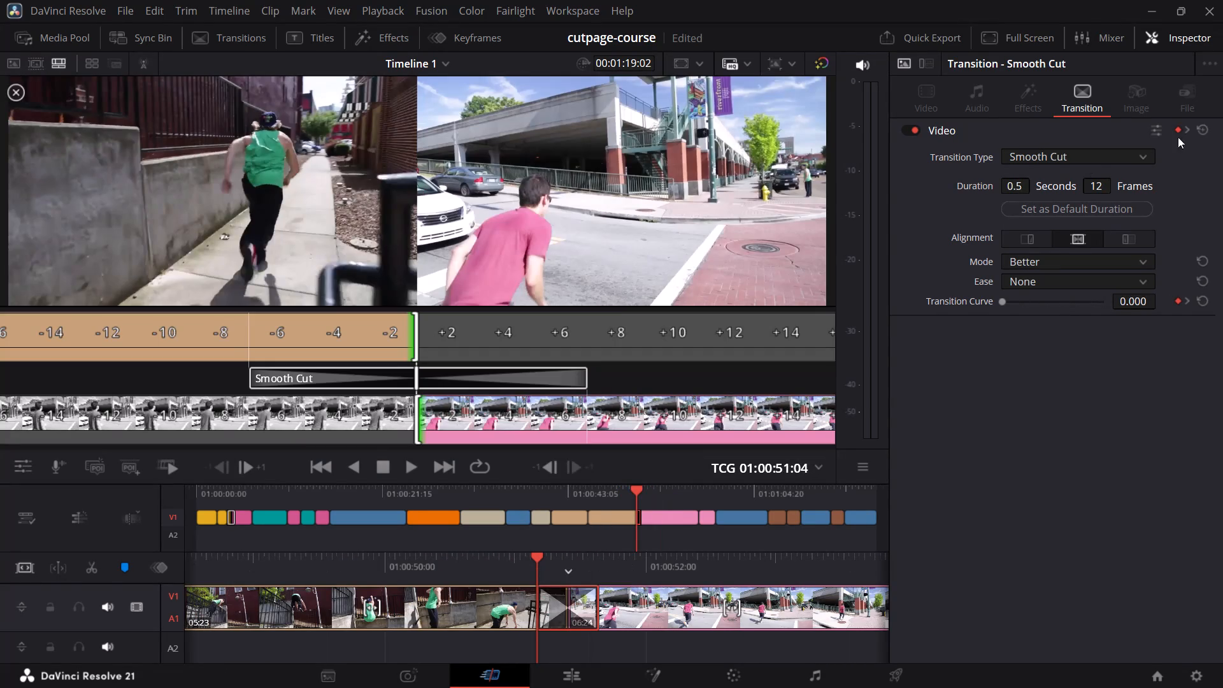
# Reset the Smooth Cut transition to a default one-second Cross Dissolve and play it back.
pyautogui.click(1206, 128)
pyautogui.press('/')
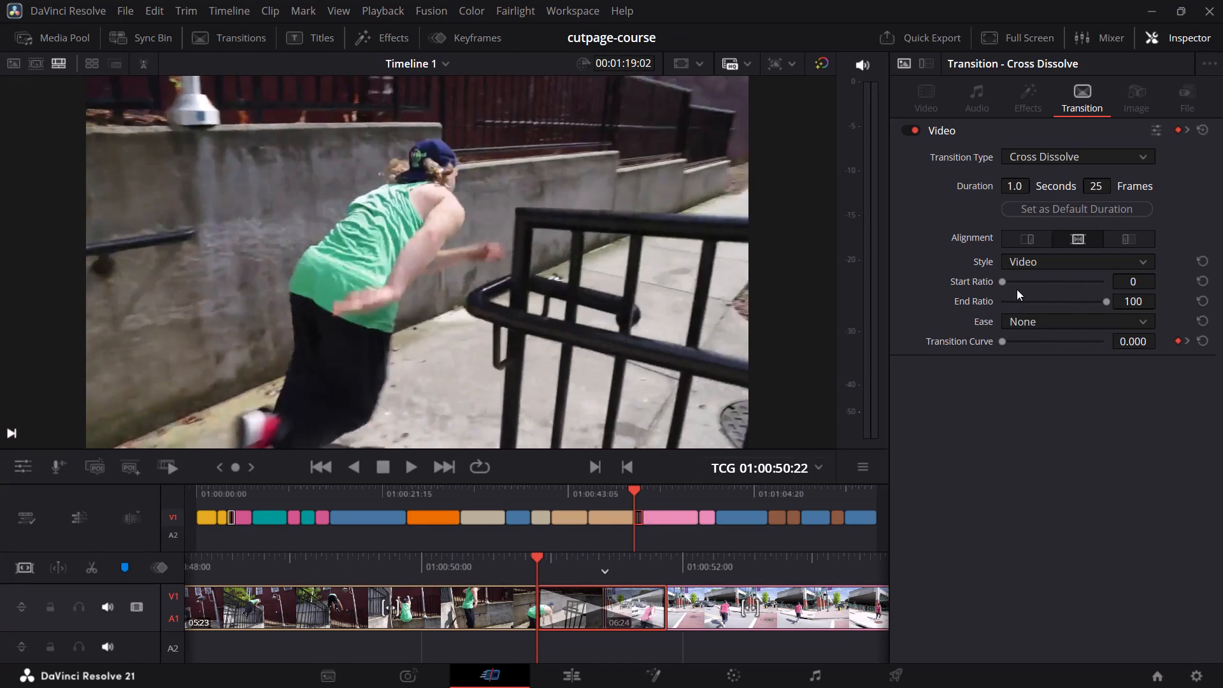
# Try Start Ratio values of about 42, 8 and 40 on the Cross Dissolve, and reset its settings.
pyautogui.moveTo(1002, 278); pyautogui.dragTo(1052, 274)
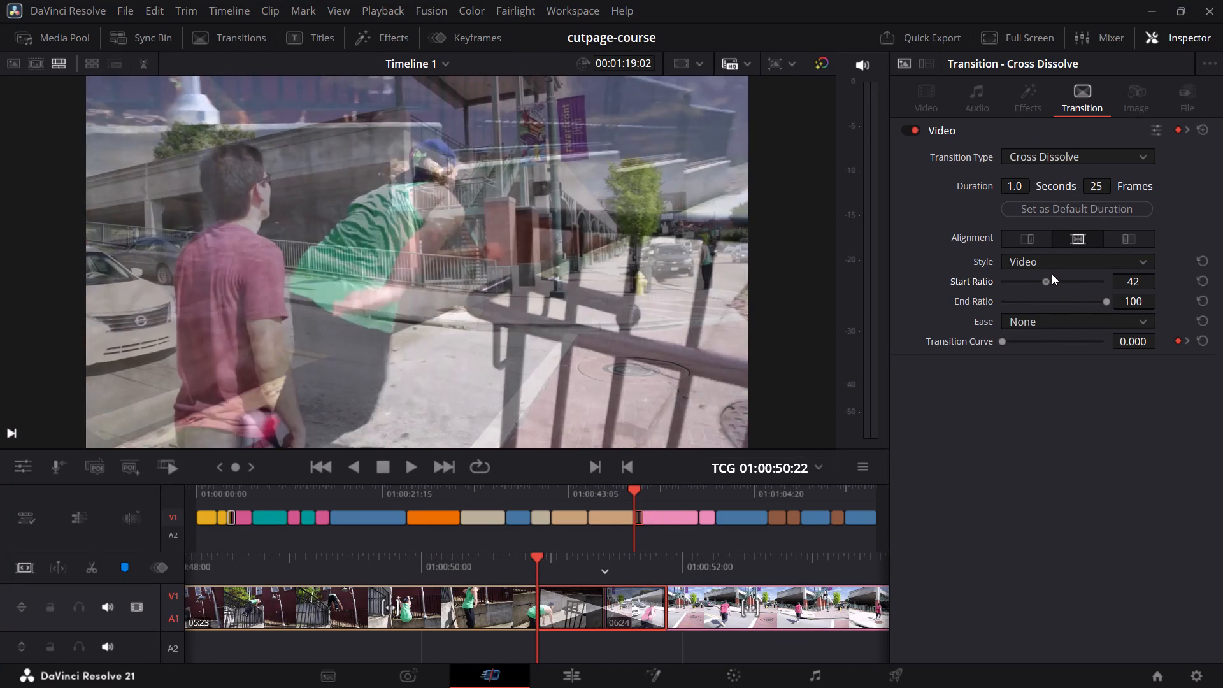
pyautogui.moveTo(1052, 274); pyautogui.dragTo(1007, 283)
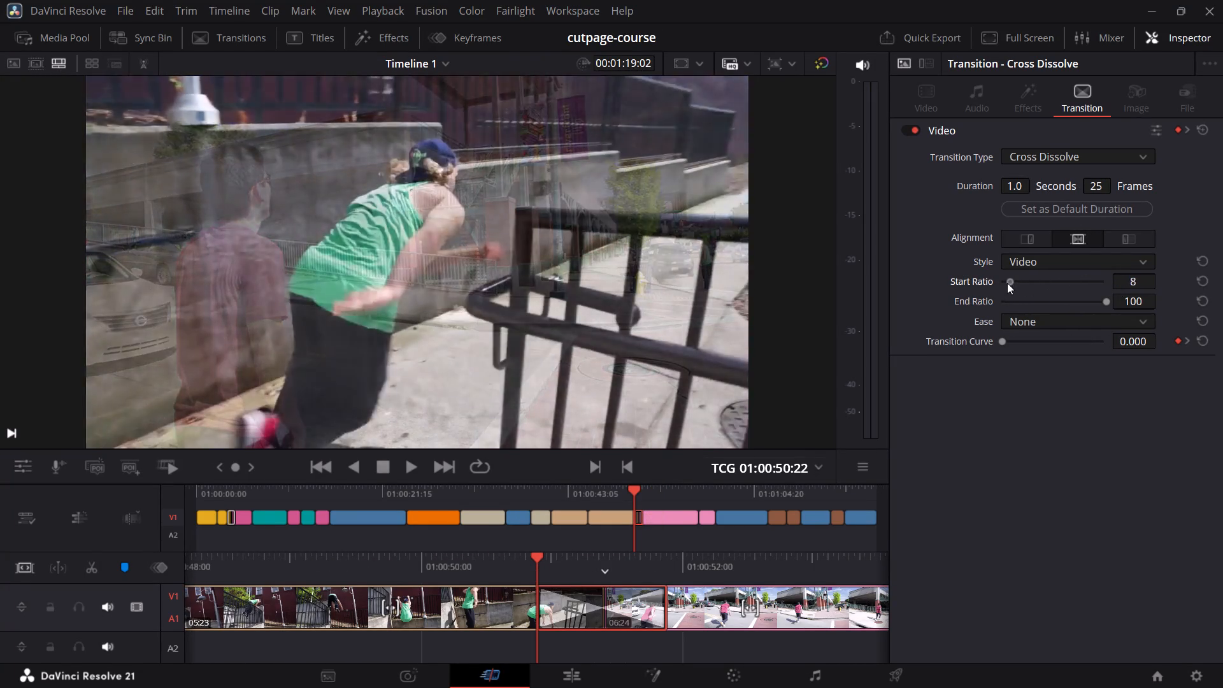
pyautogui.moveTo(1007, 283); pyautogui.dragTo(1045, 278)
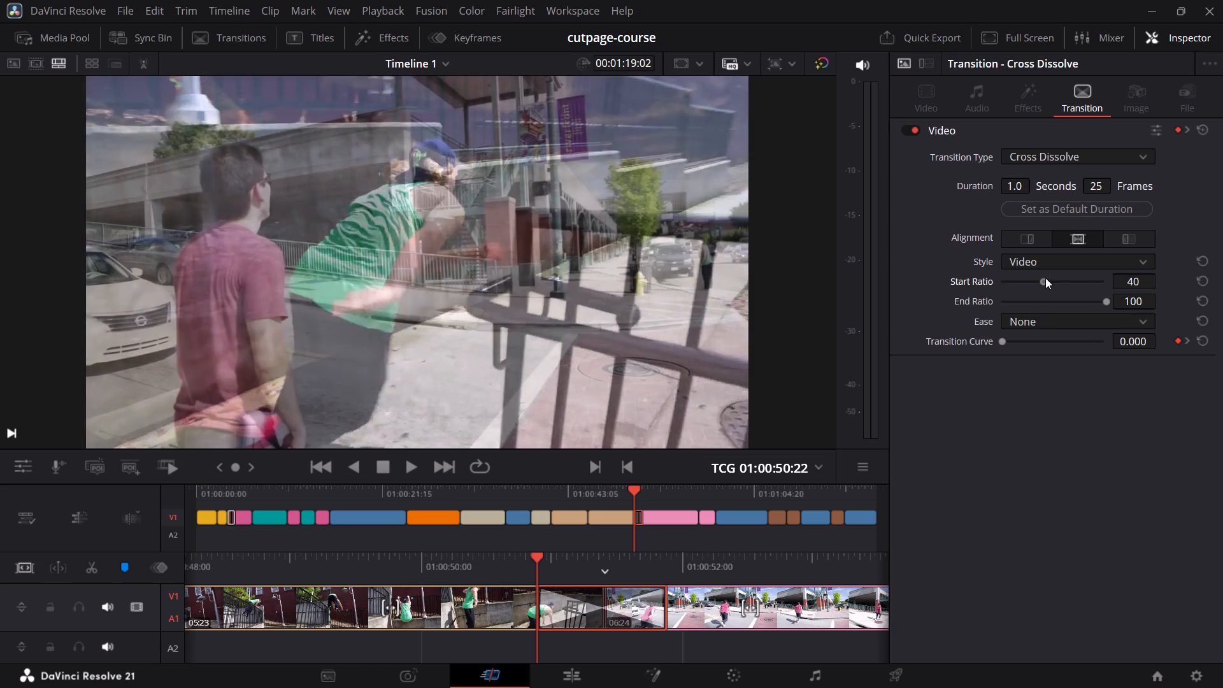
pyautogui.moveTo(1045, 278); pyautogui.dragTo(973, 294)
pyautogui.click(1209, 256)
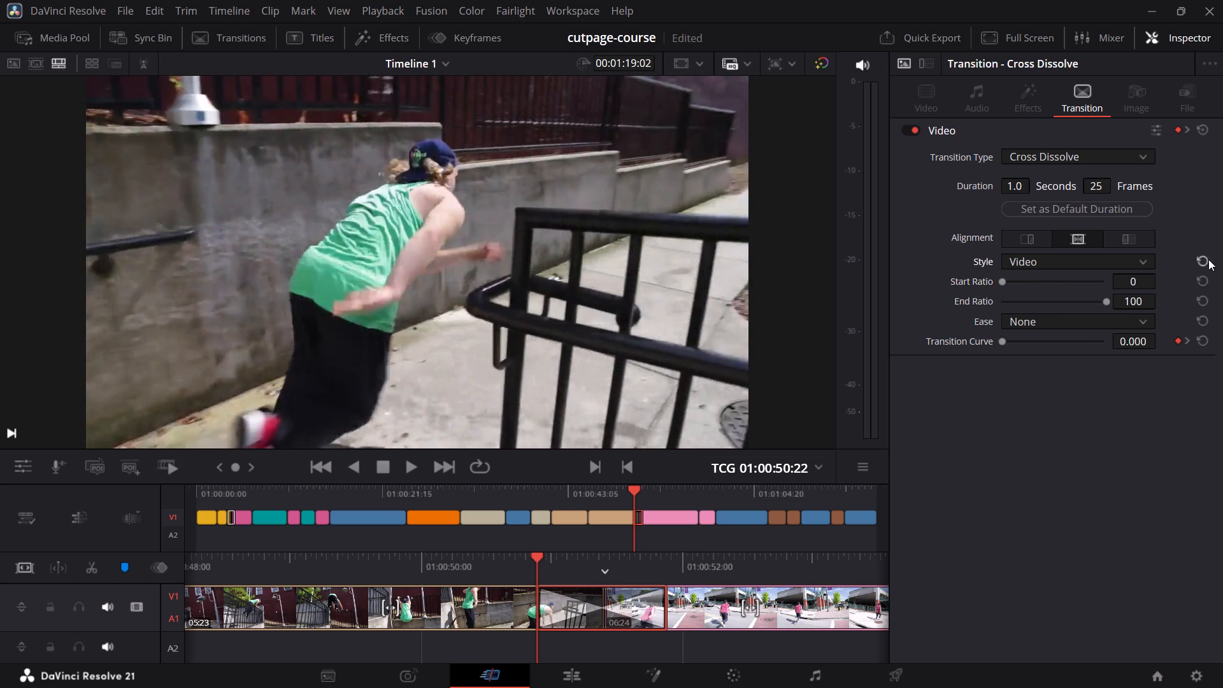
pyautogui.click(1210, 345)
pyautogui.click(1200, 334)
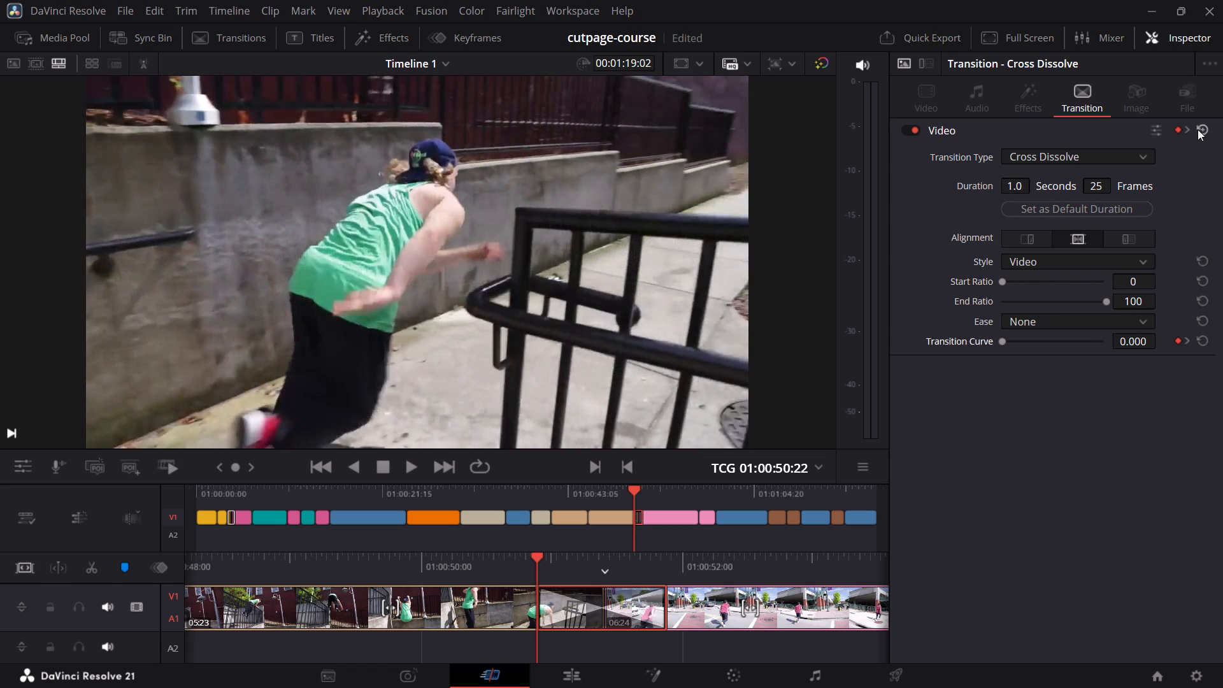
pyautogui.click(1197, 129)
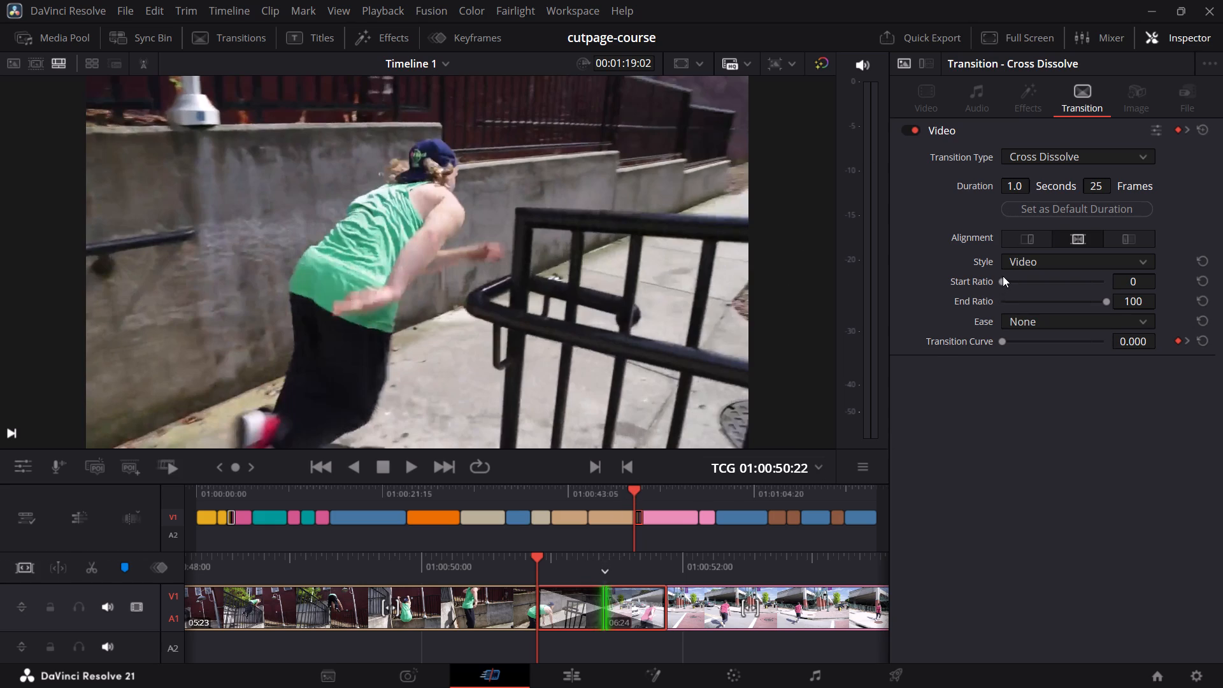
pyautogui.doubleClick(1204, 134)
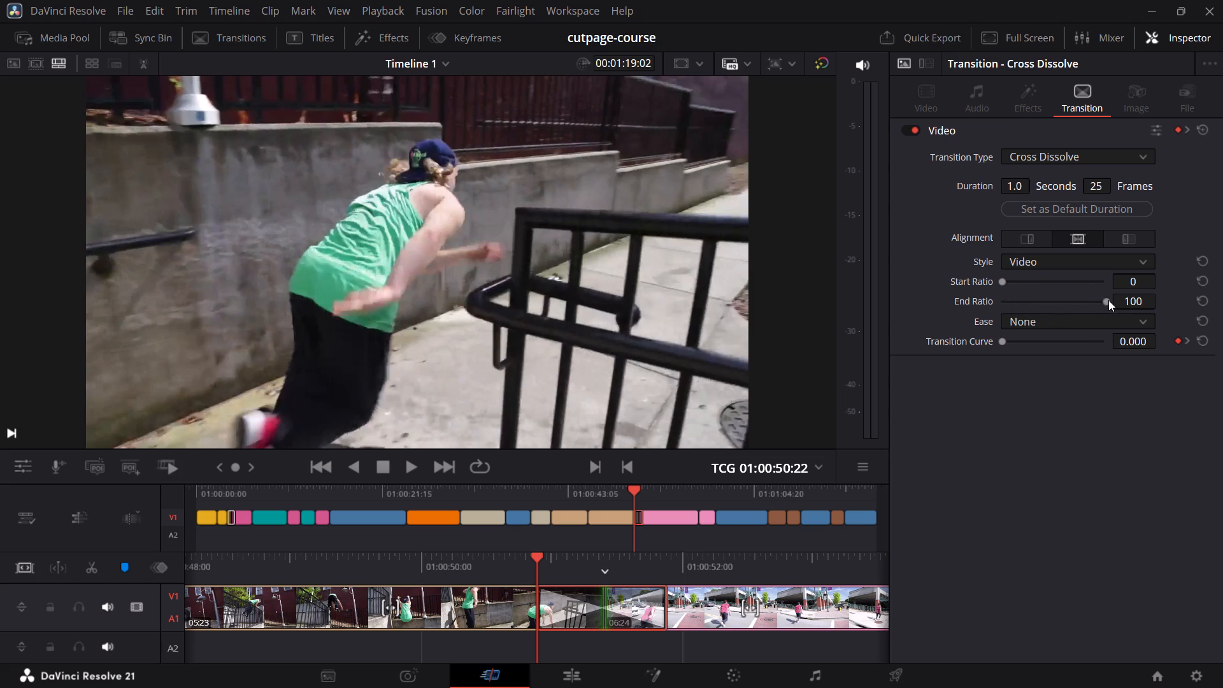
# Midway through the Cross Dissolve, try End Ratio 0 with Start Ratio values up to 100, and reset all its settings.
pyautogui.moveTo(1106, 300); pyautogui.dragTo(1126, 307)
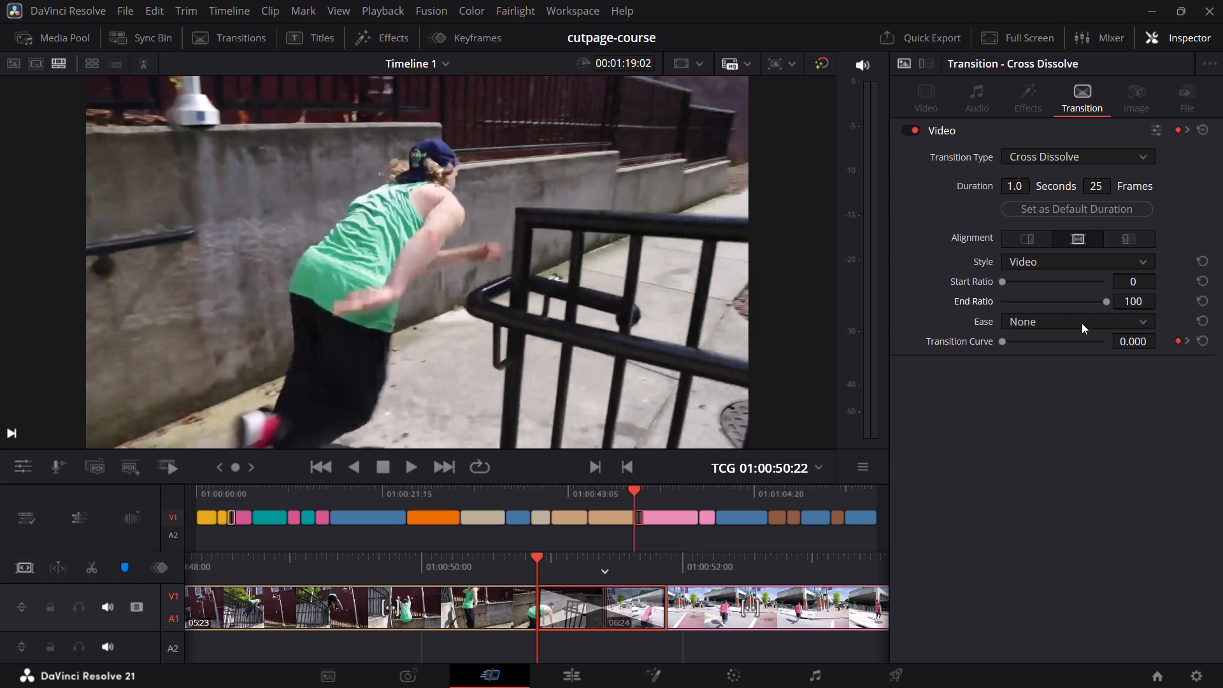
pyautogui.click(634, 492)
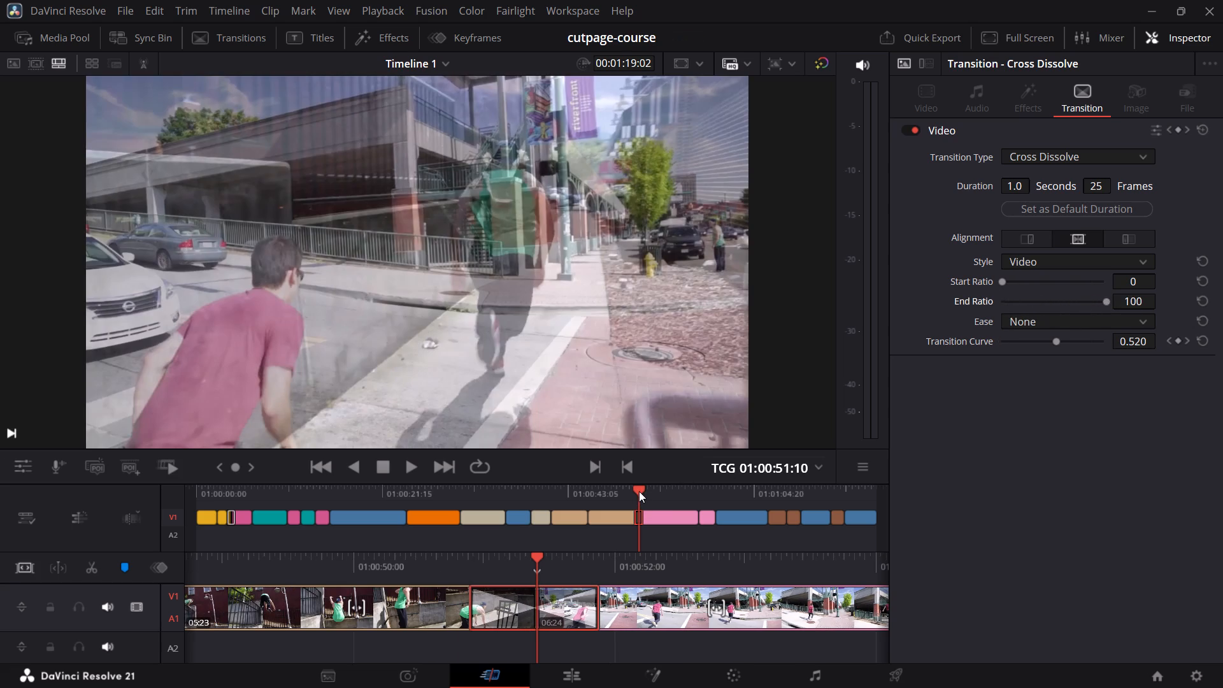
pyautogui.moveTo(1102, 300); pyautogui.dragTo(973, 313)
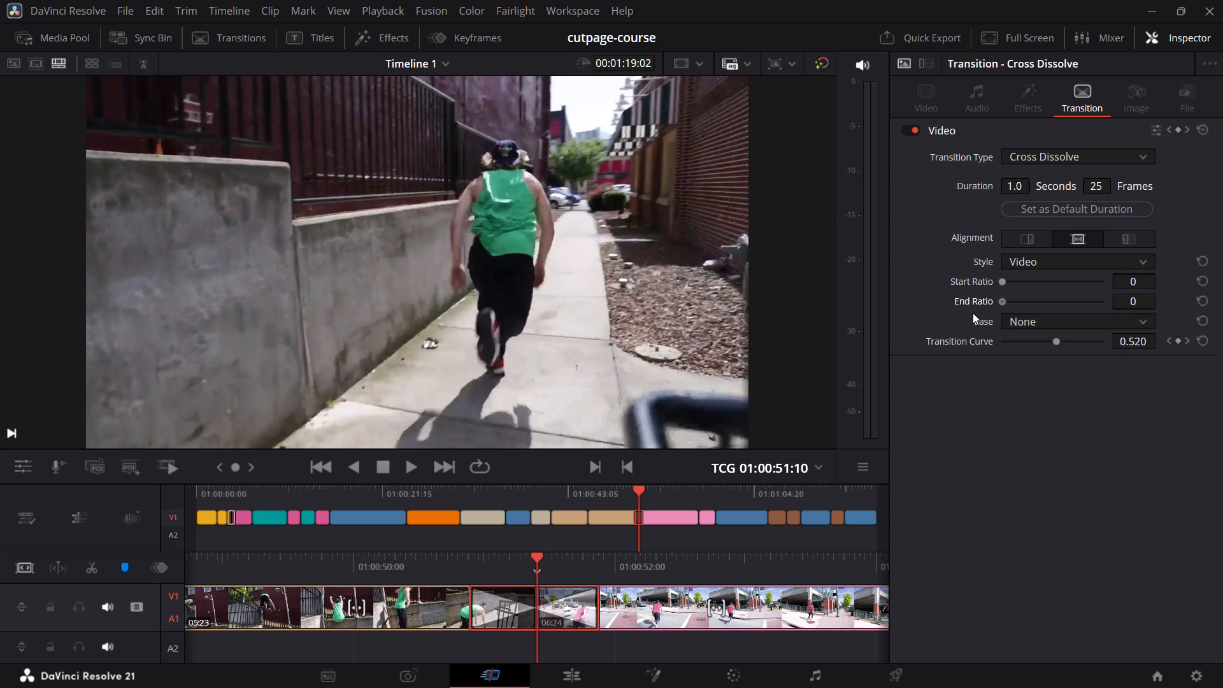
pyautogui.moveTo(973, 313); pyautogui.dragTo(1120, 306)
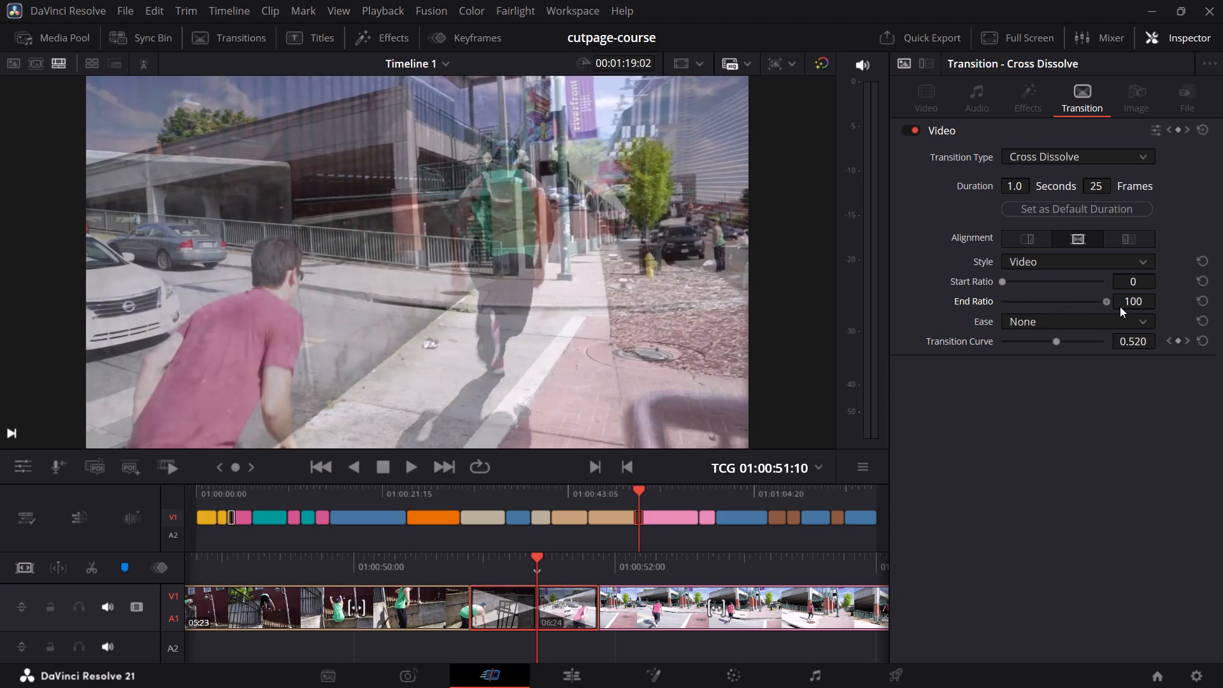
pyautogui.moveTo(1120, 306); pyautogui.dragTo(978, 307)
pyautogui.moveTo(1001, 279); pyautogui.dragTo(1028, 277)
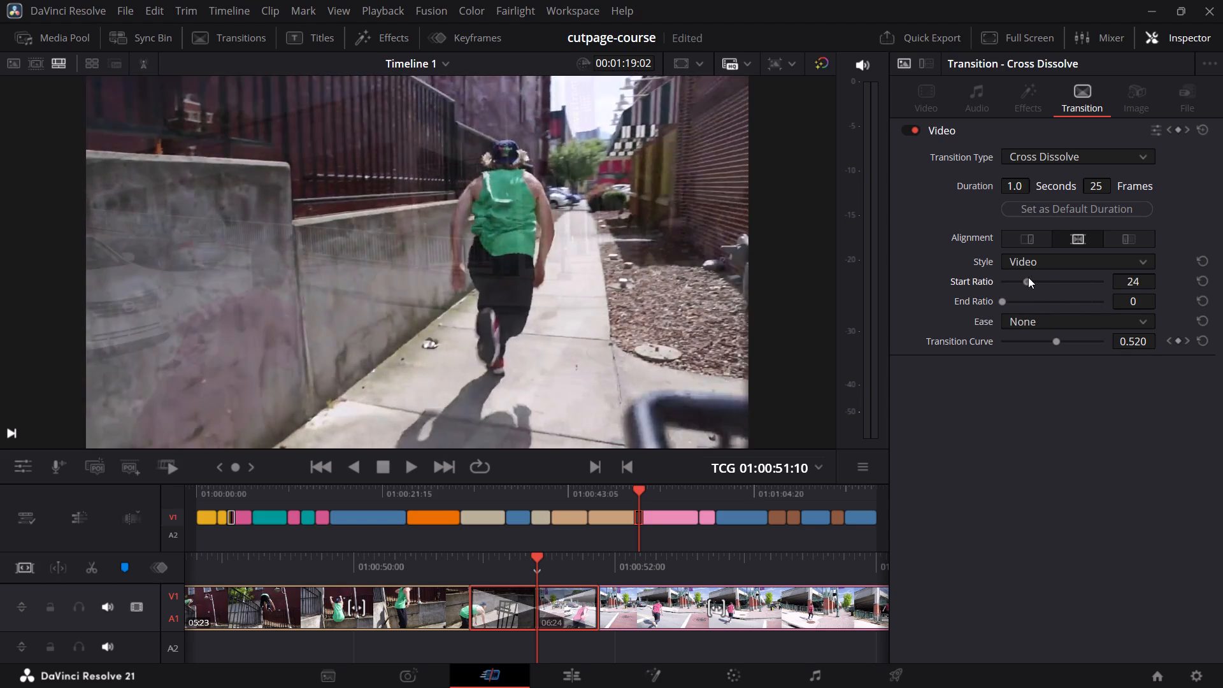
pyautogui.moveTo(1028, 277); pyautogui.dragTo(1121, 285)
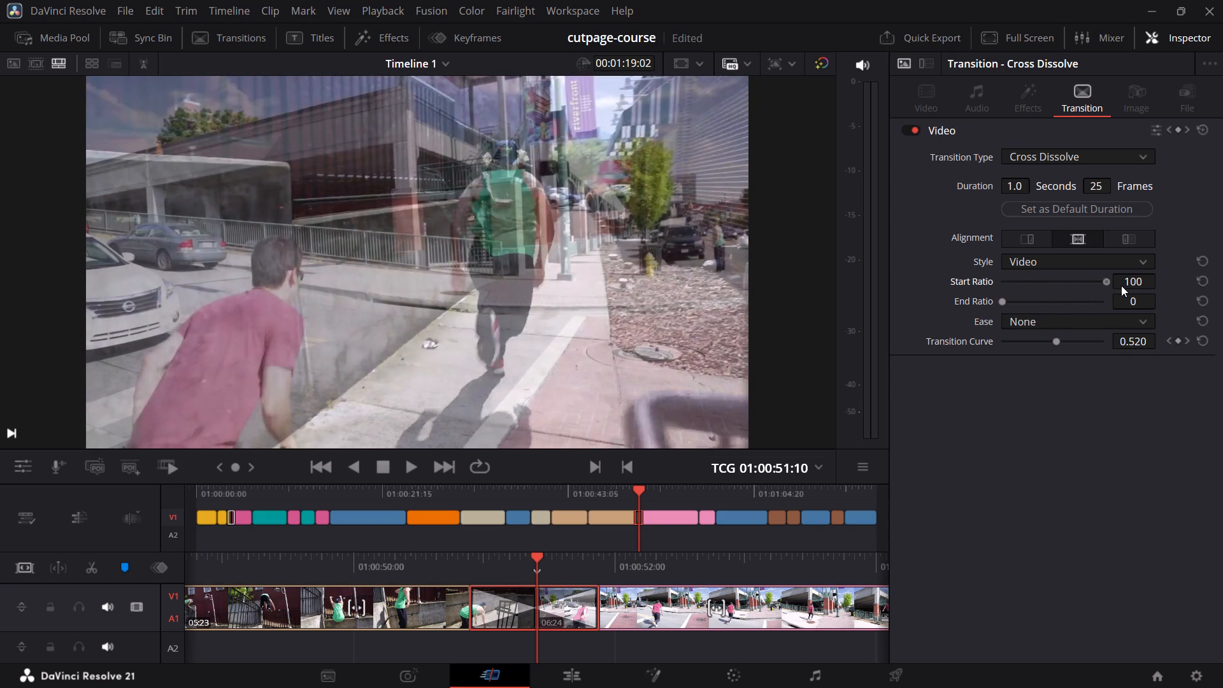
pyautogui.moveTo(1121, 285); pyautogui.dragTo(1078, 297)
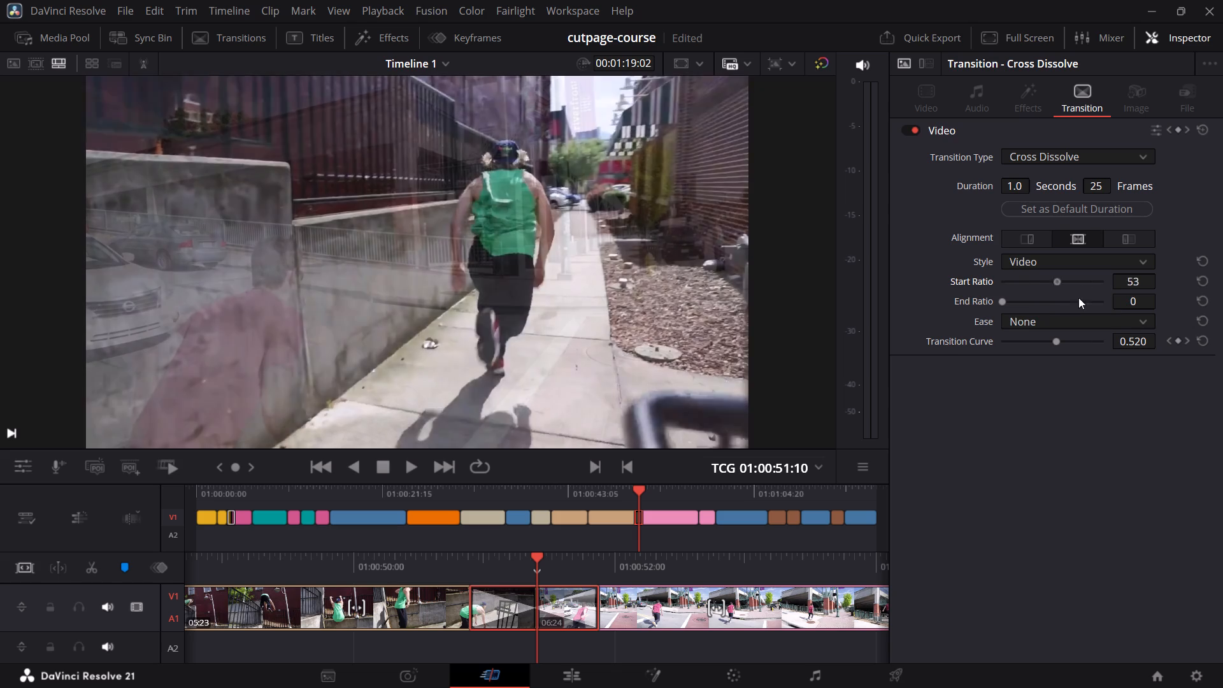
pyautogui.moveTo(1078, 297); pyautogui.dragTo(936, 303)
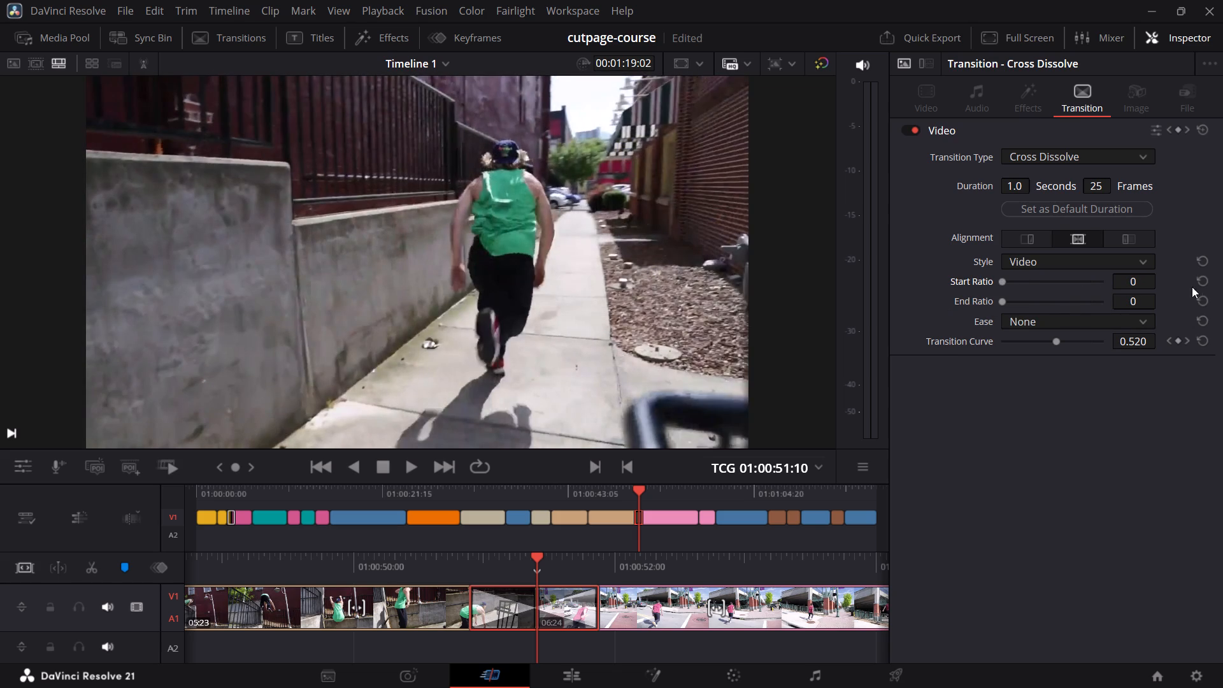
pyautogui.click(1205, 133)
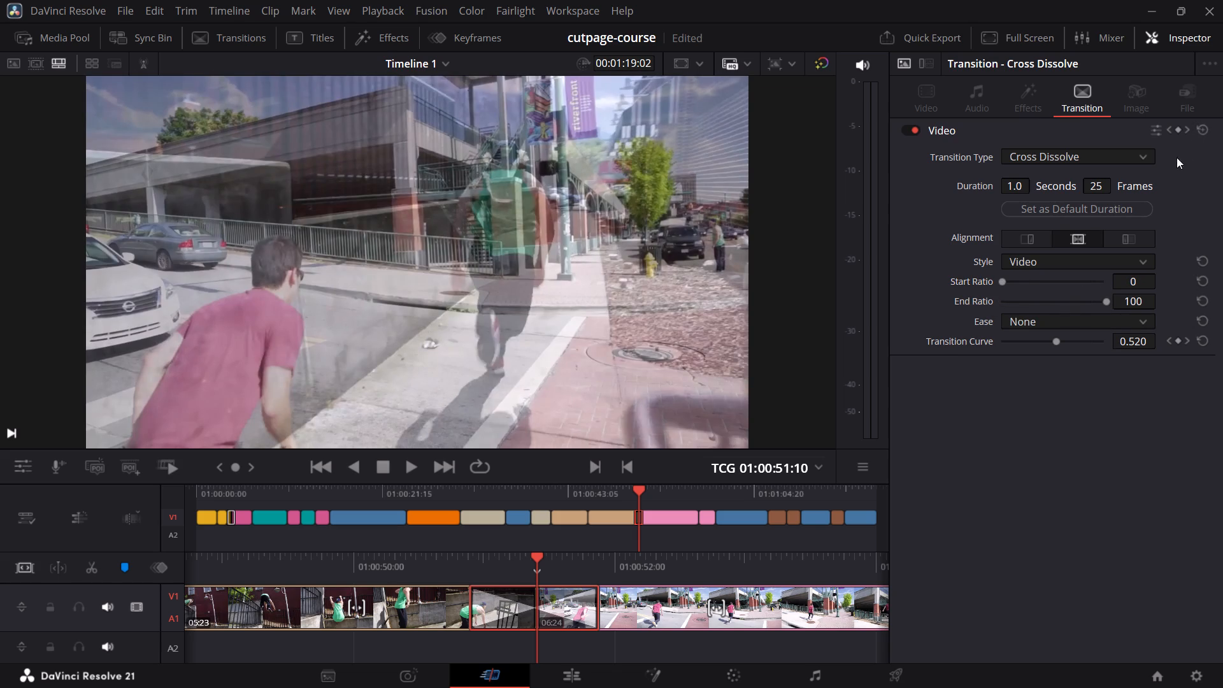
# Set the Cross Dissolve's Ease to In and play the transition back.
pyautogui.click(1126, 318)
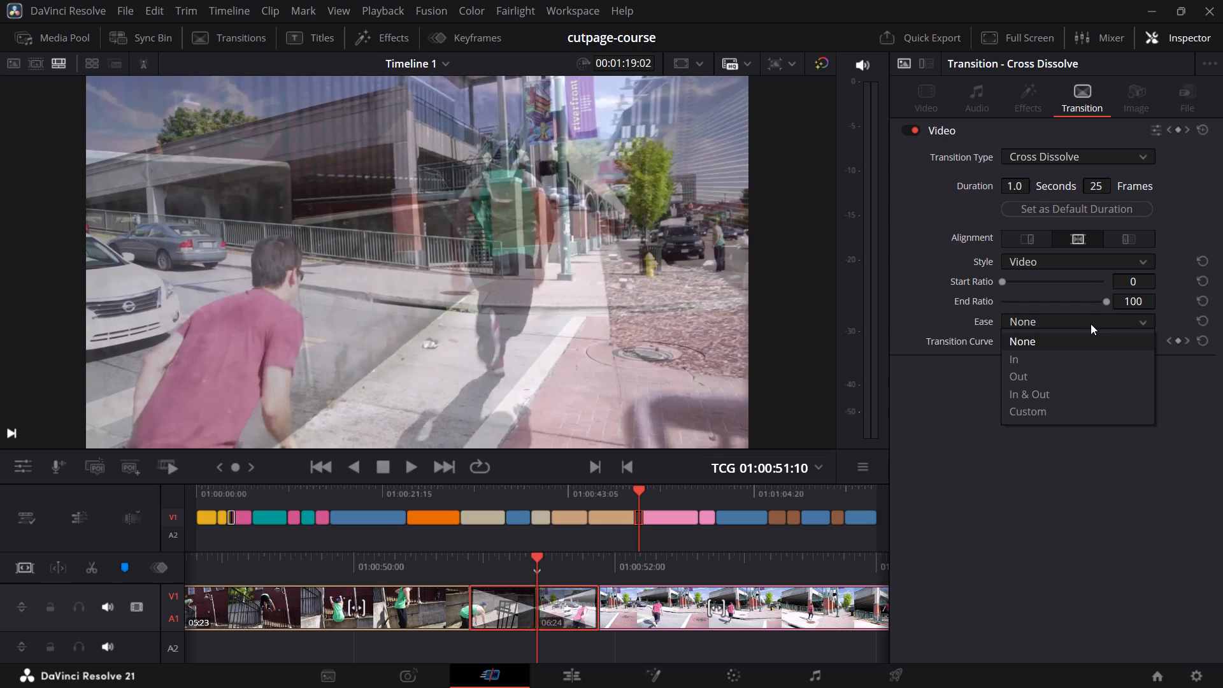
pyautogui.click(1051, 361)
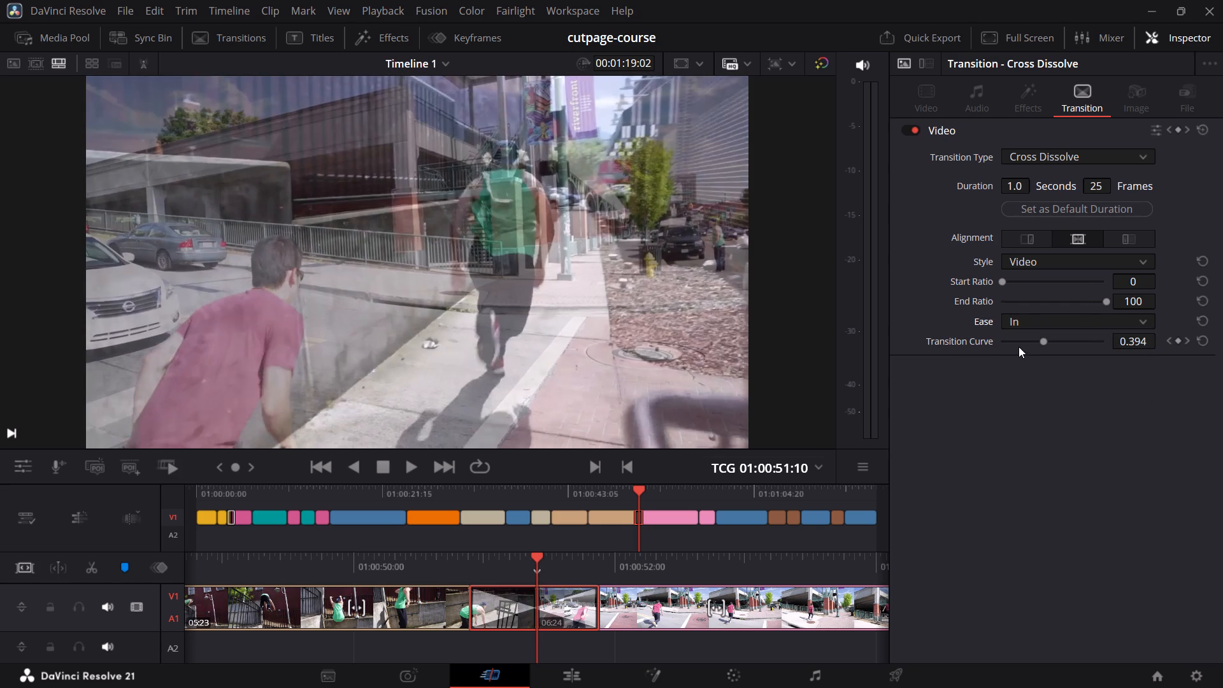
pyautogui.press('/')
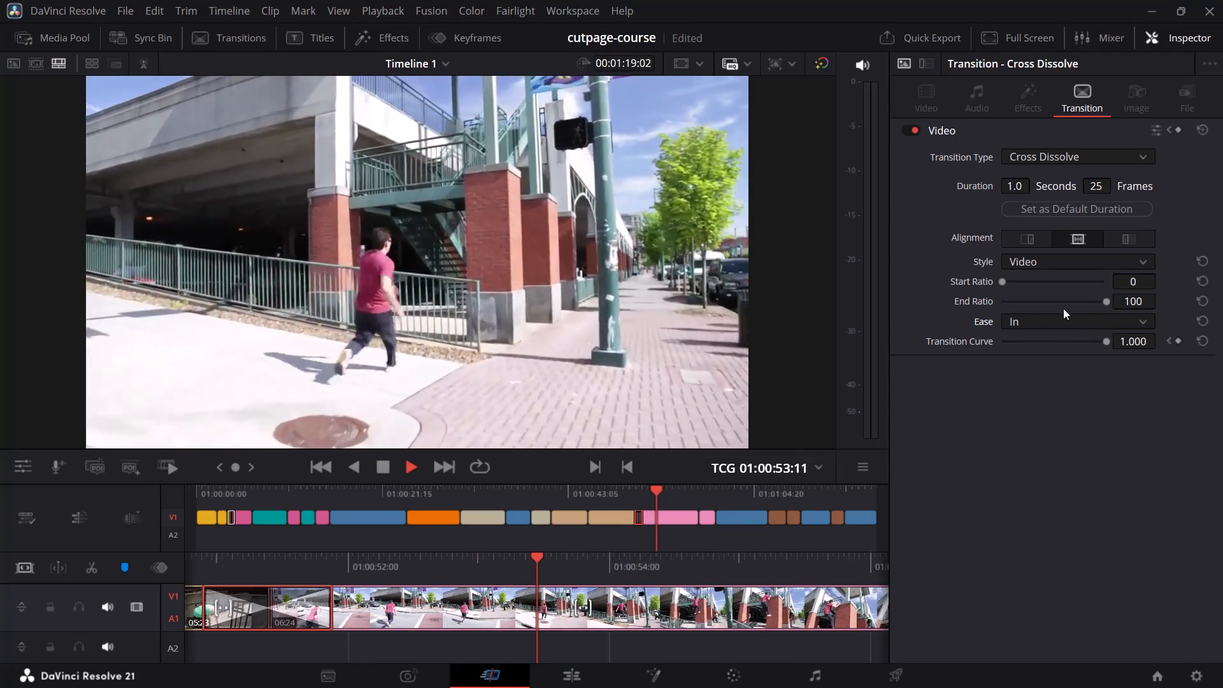
# Set the Cross Dissolve's Ease to Out and play the transition back.
pyautogui.click(1068, 324)
pyautogui.click(1058, 373)
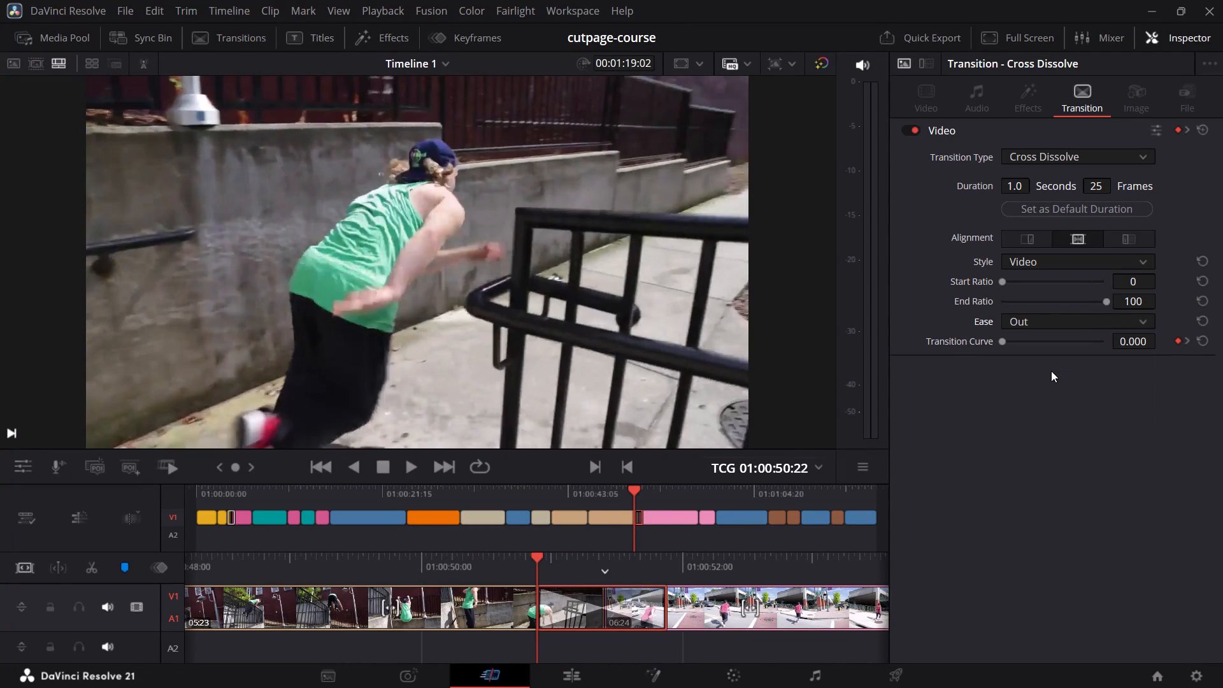
pyautogui.press('/')
# Play on to the cut between the green staircase clip and the wall jump clip, and add a Blur Dissolve transition there.
pyautogui.moveTo(596, 493); pyautogui.dragTo(656, 499)
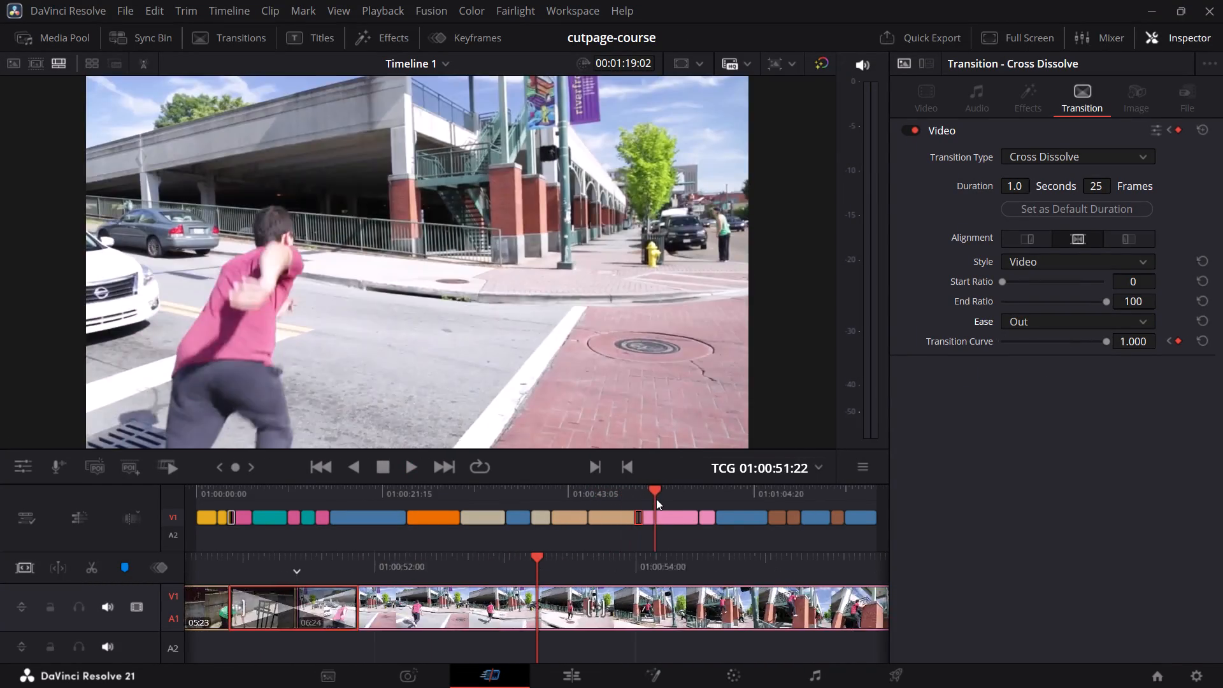
pyautogui.moveTo(656, 499); pyautogui.dragTo(660, 507)
pyautogui.press('space')
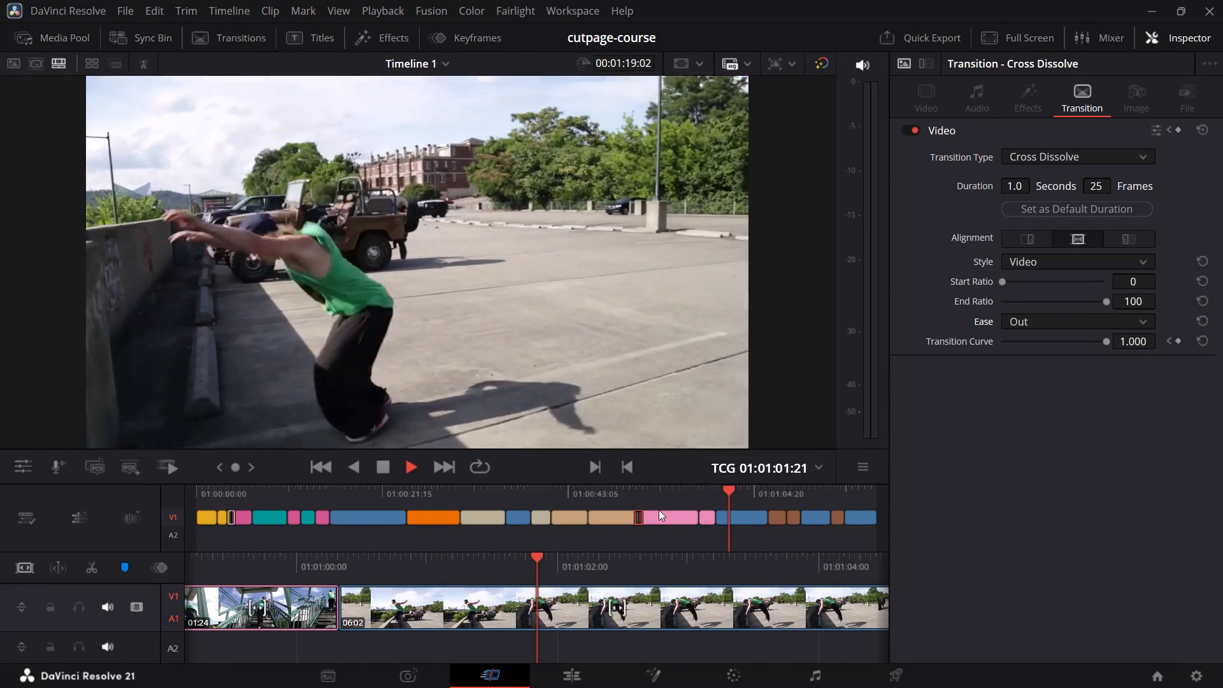
pyautogui.press('space')
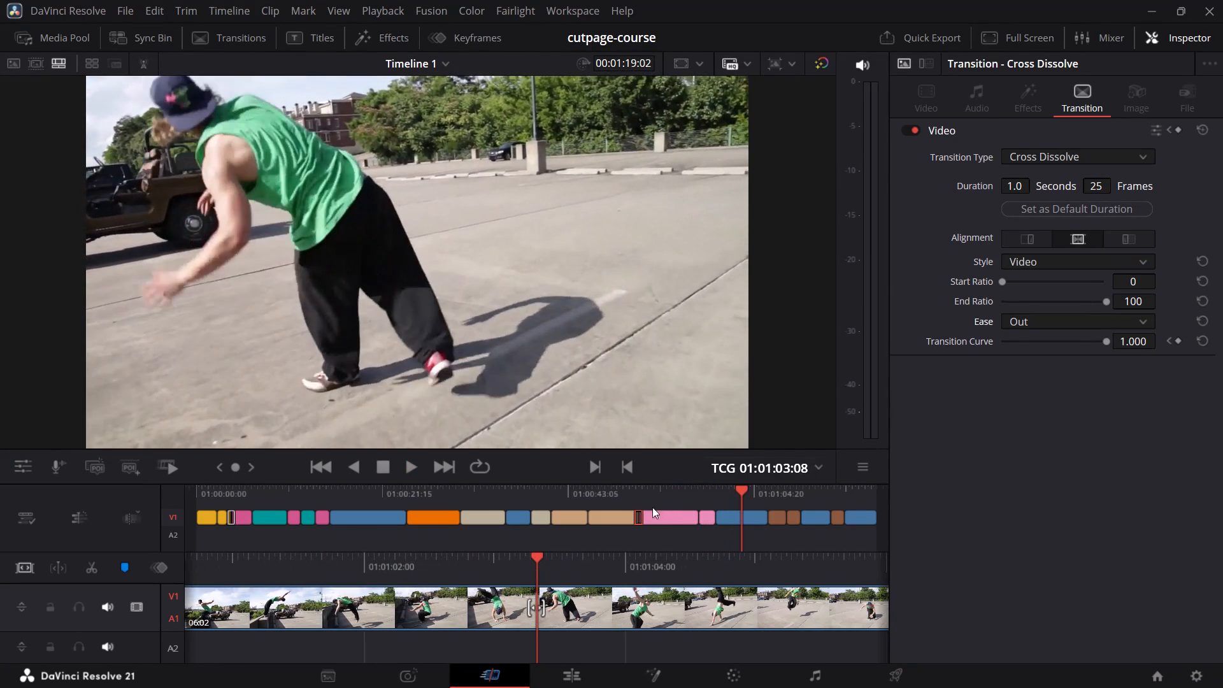
pyautogui.click(717, 487)
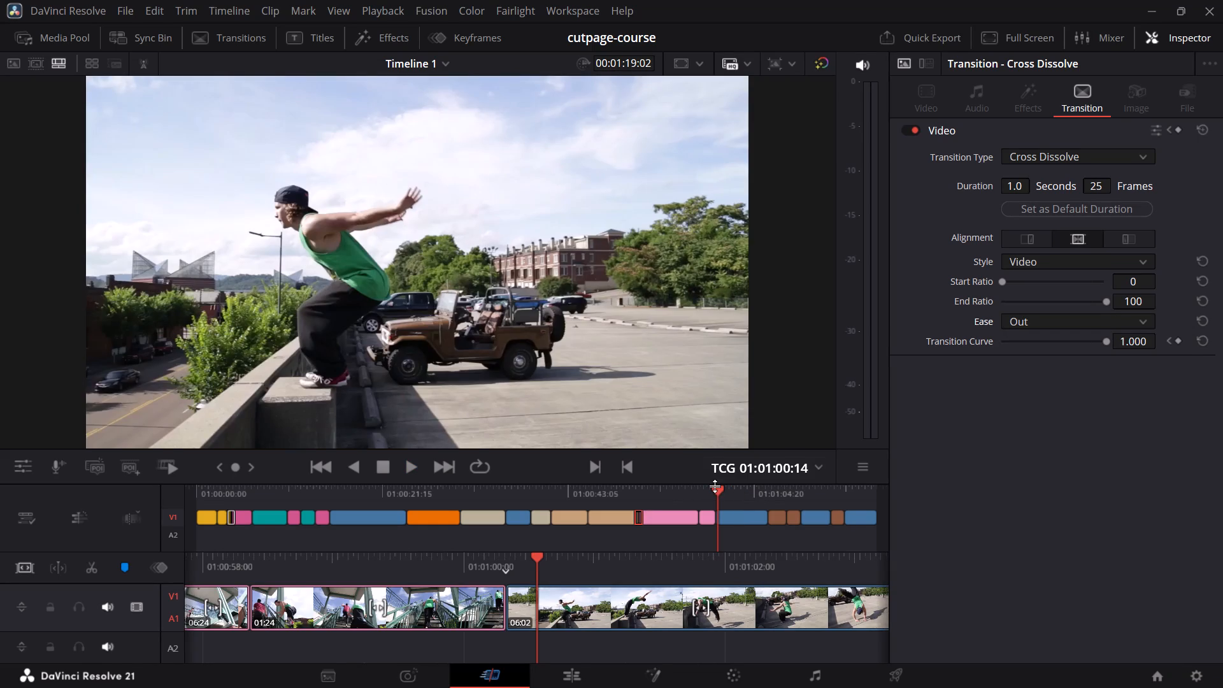
pyautogui.click(719, 491)
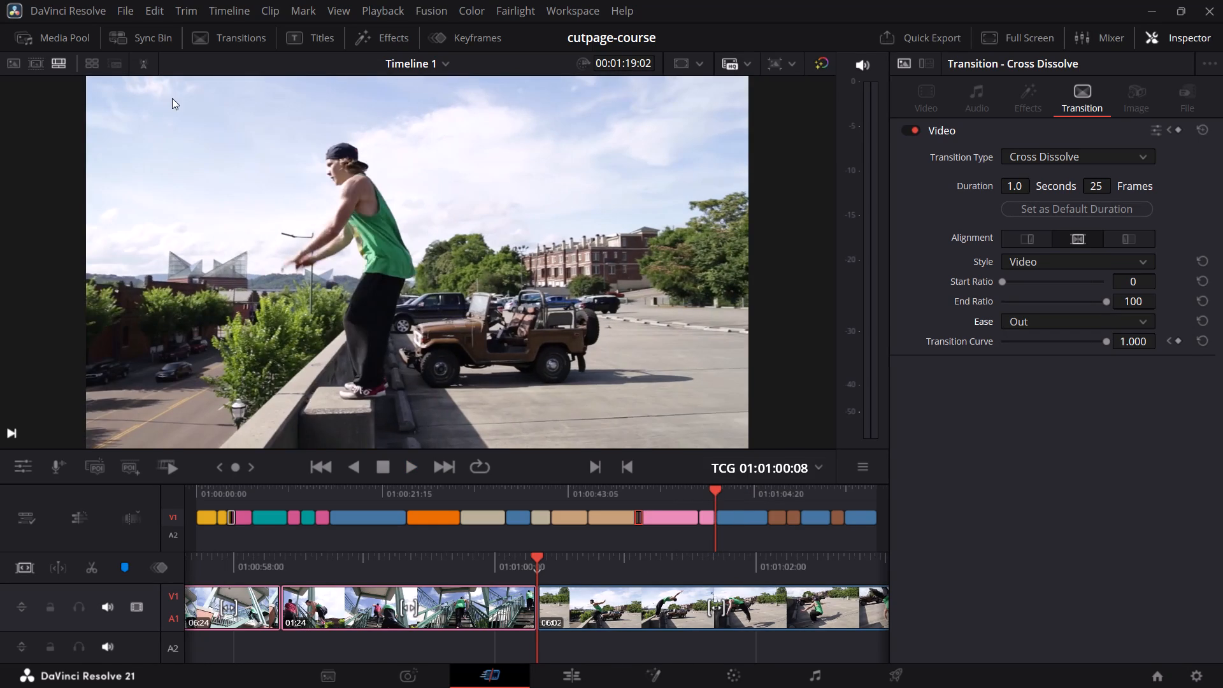
pyautogui.click(241, 43)
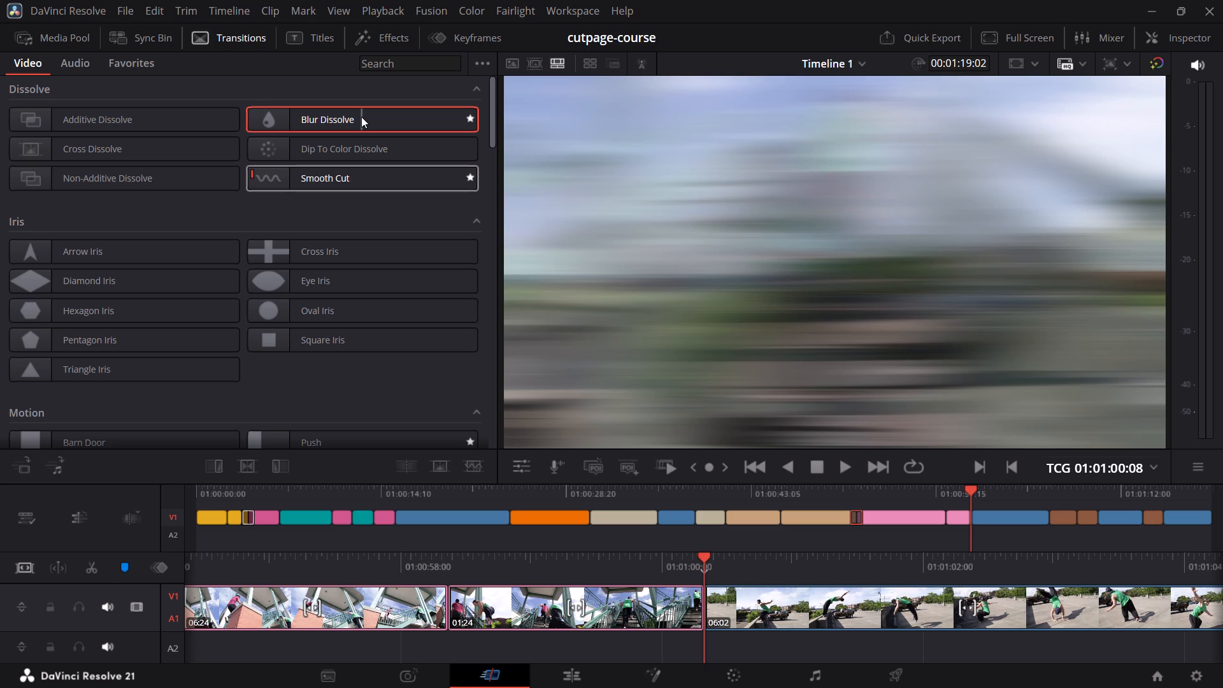
pyautogui.doubleClick(361, 117)
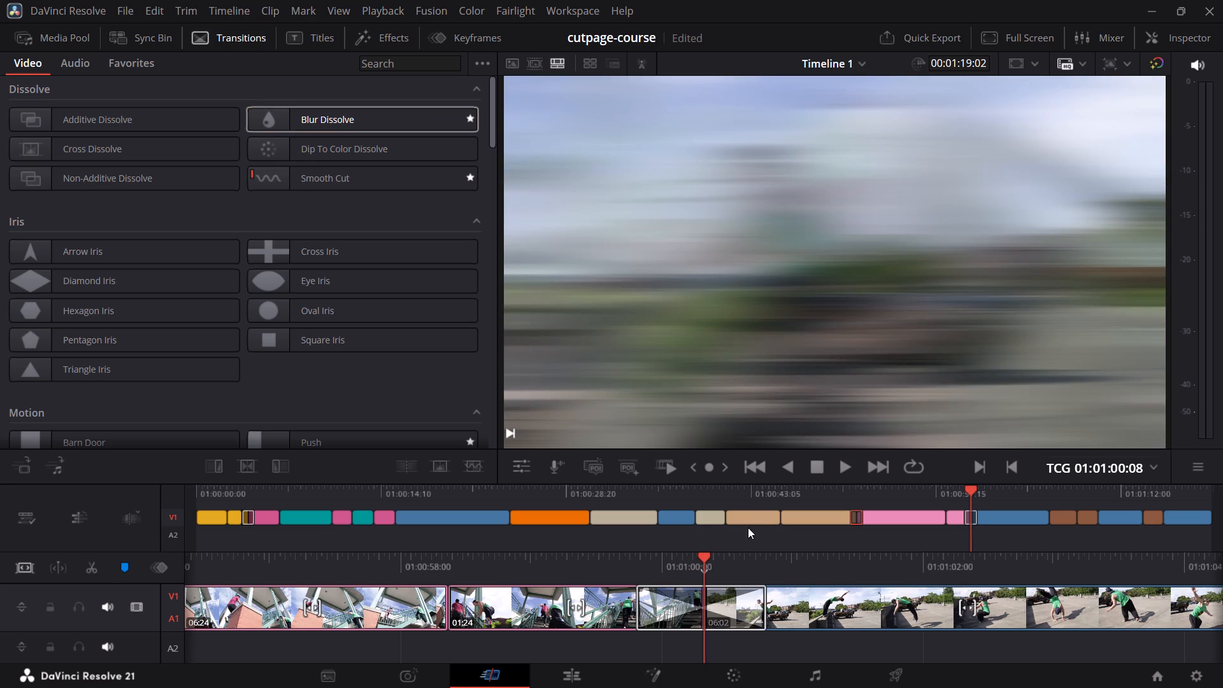
# Inspect the new Blur Dissolve transition's settings and play it back.
pyautogui.click(739, 605)
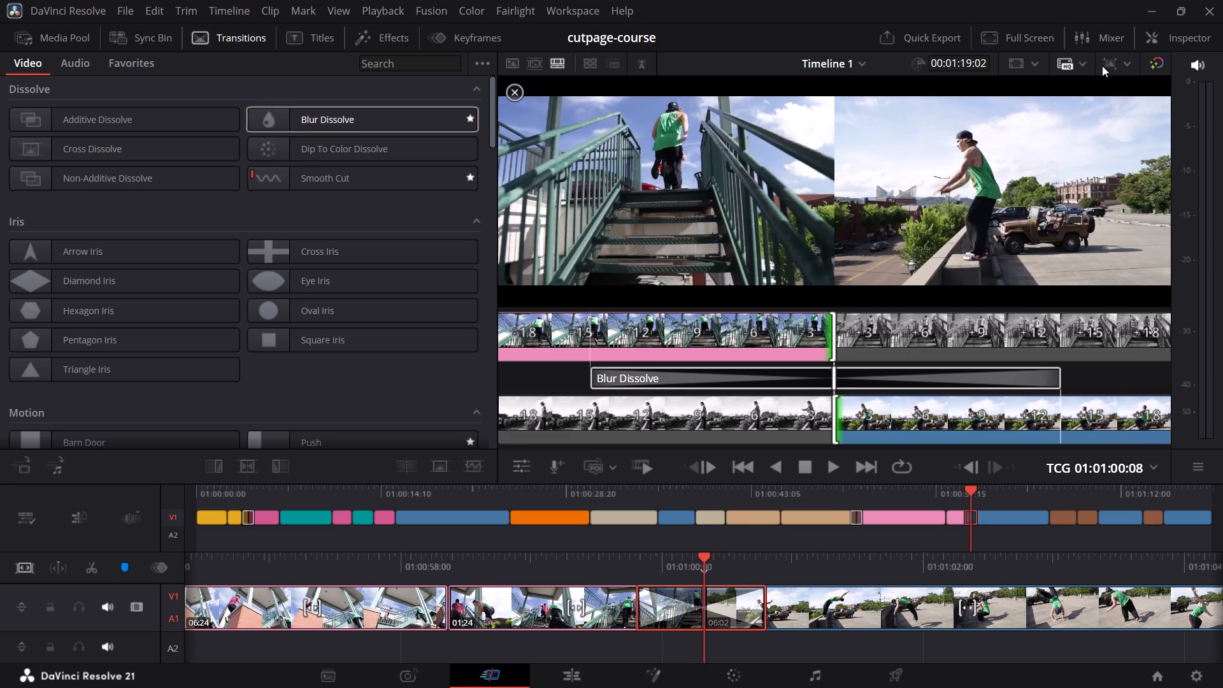
pyautogui.click(1166, 40)
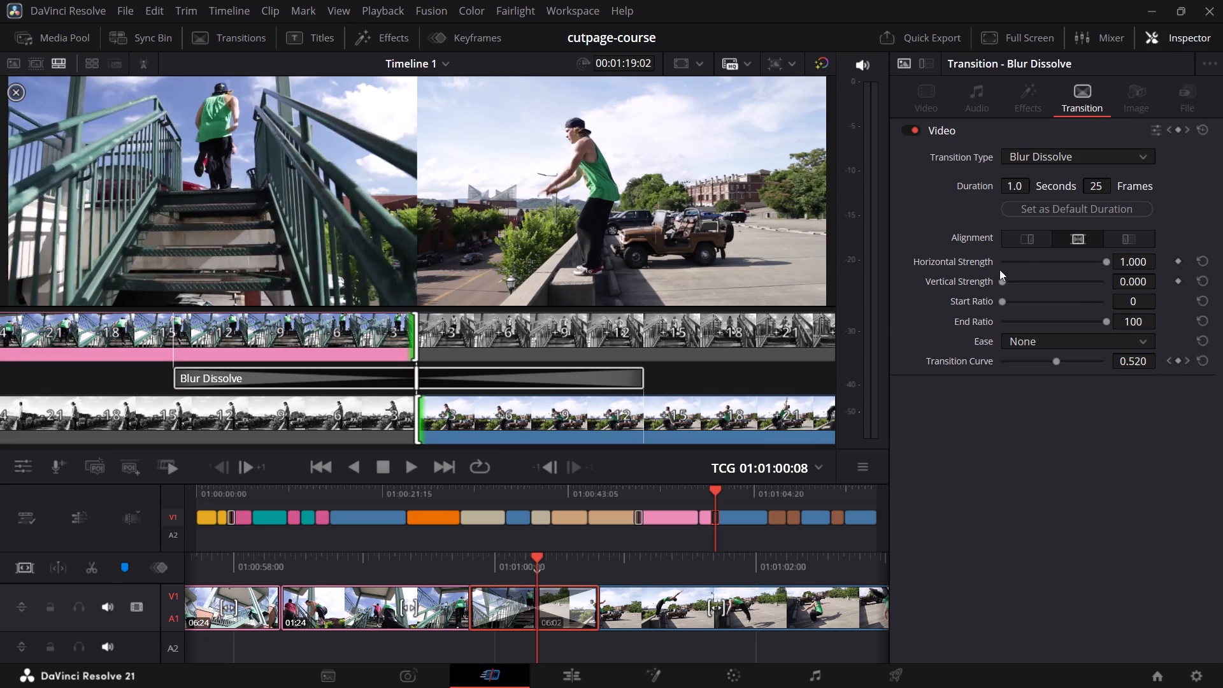
pyautogui.press('/')
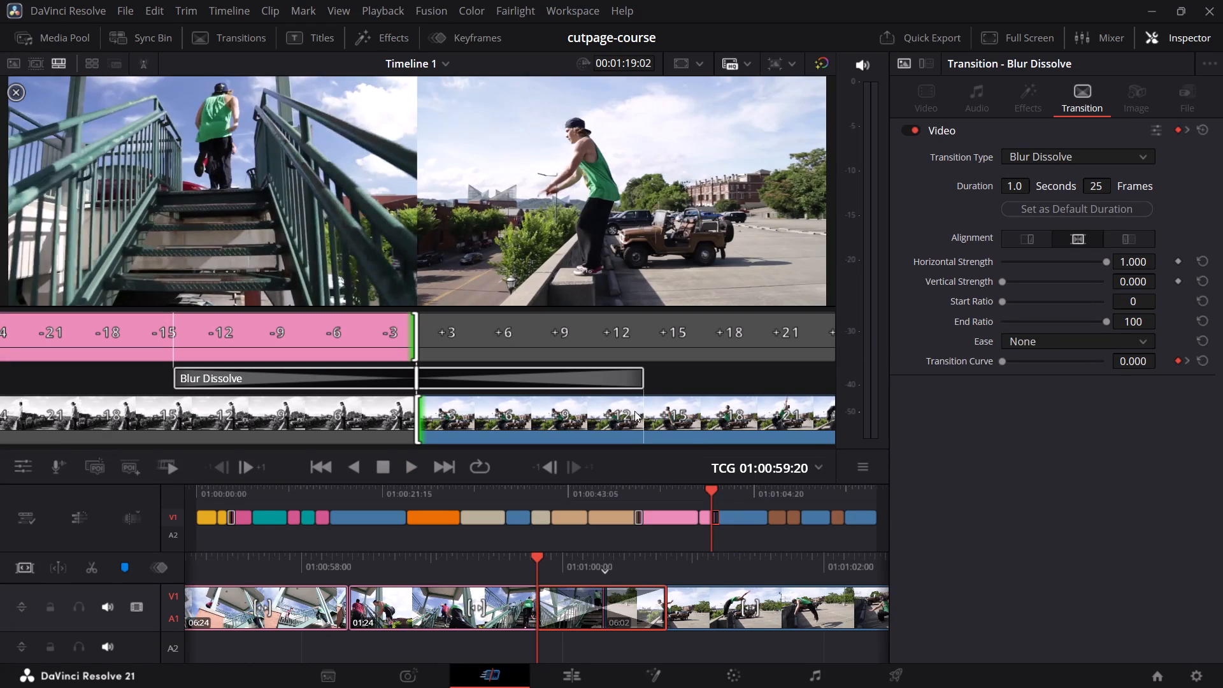
# Shorten the Blur Dissolve transition to 0.8 seconds (21 frames) and play it back.
pyautogui.click(644, 371)
pyautogui.moveTo(641, 371); pyautogui.dragTo(629, 371)
pyautogui.moveTo(629, 371); pyautogui.dragTo(608, 368)
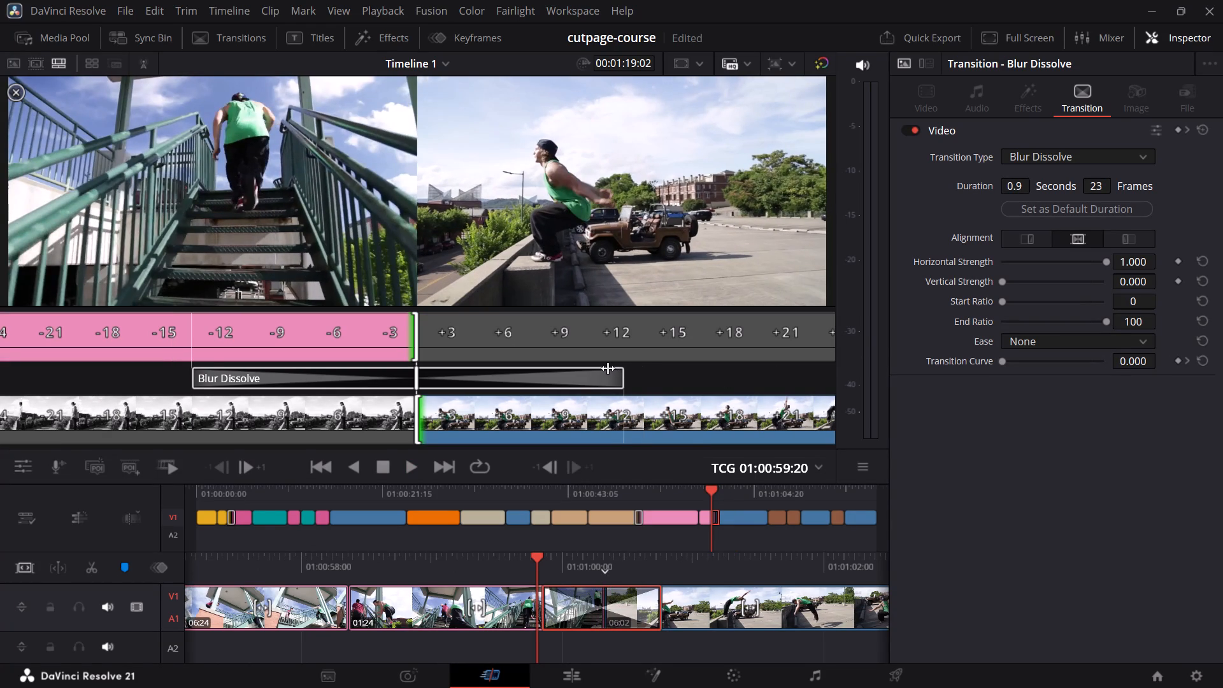
pyautogui.moveTo(608, 368); pyautogui.dragTo(601, 364)
pyautogui.press('/')
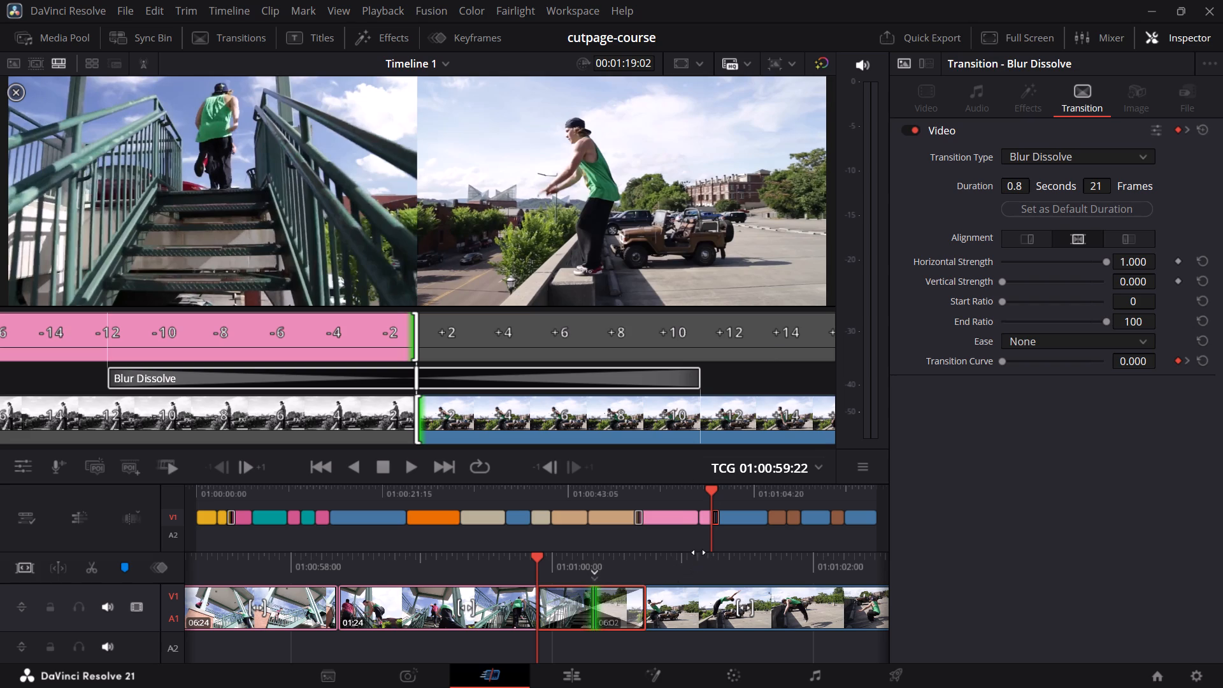
# Extend the start of the incoming Roof Flip clip under the Blur Dissolve to a 6:06 clip length, and play it back.
pyautogui.click(600, 606)
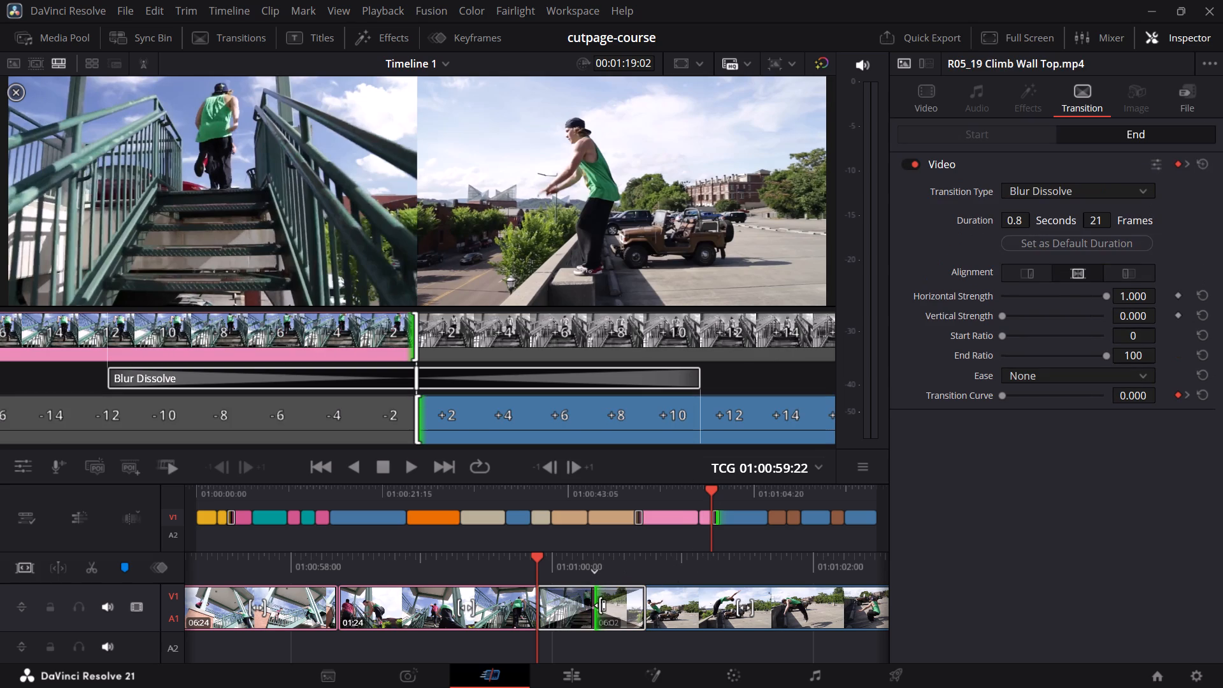
pyautogui.click(601, 605)
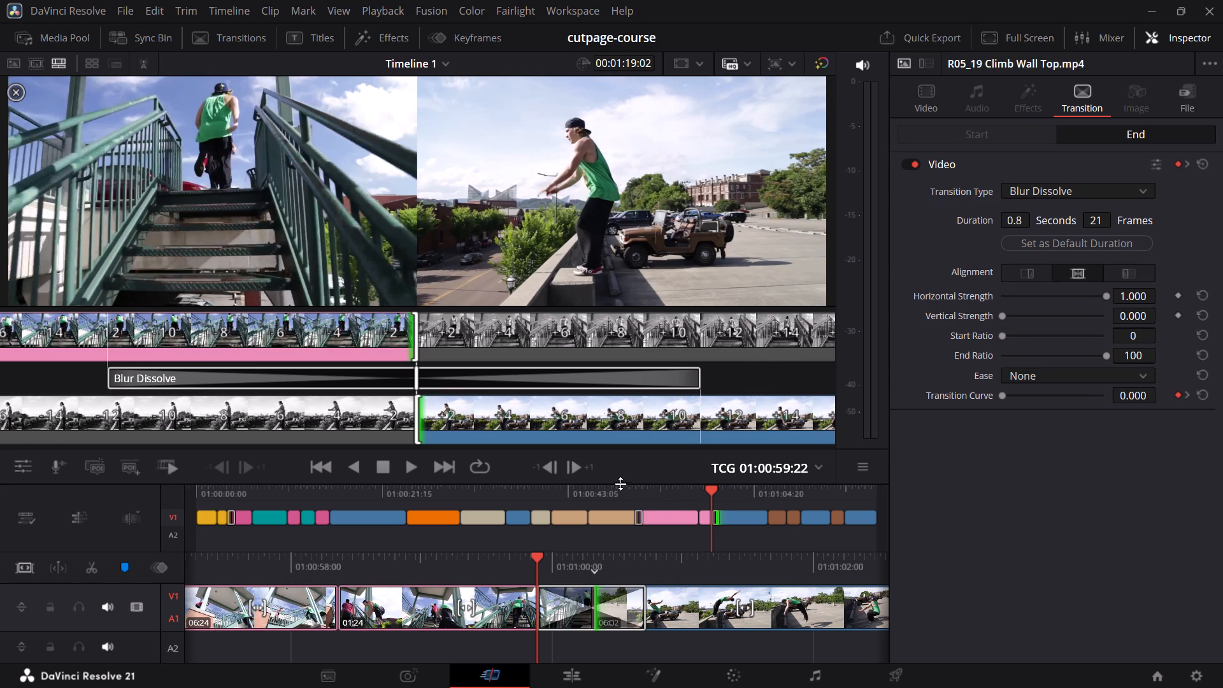
pyautogui.doubleClick(552, 464)
pyautogui.tripleClick(552, 462)
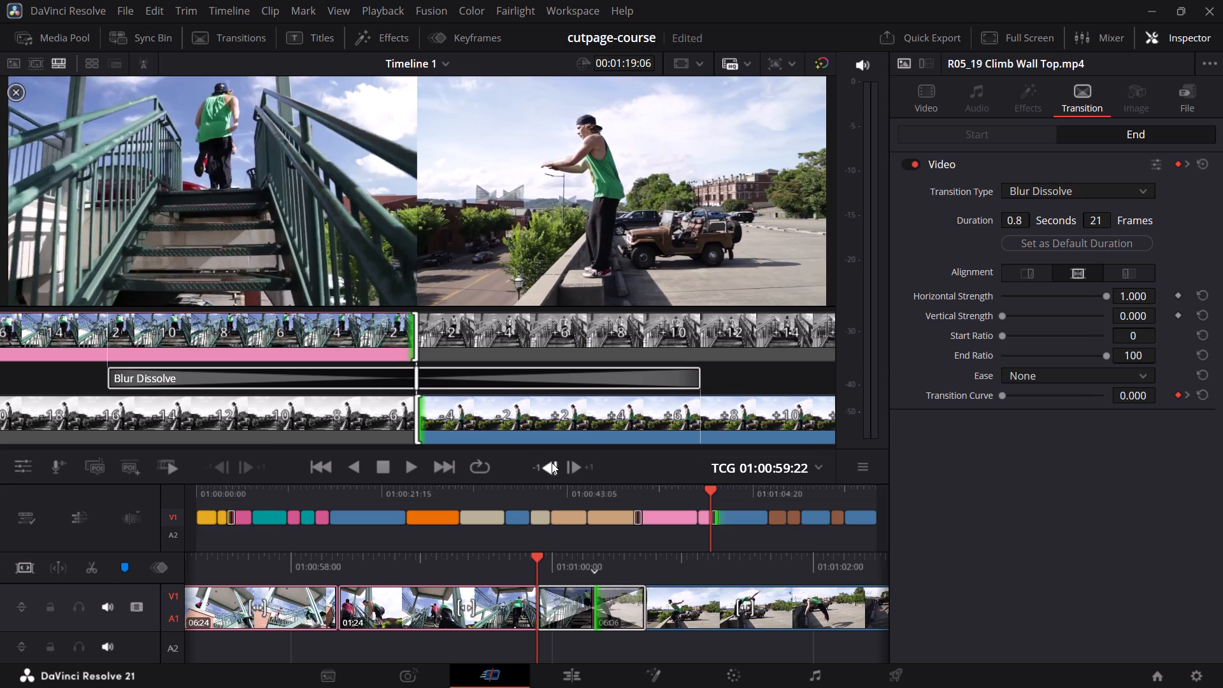
pyautogui.click(552, 462)
pyautogui.press('/')
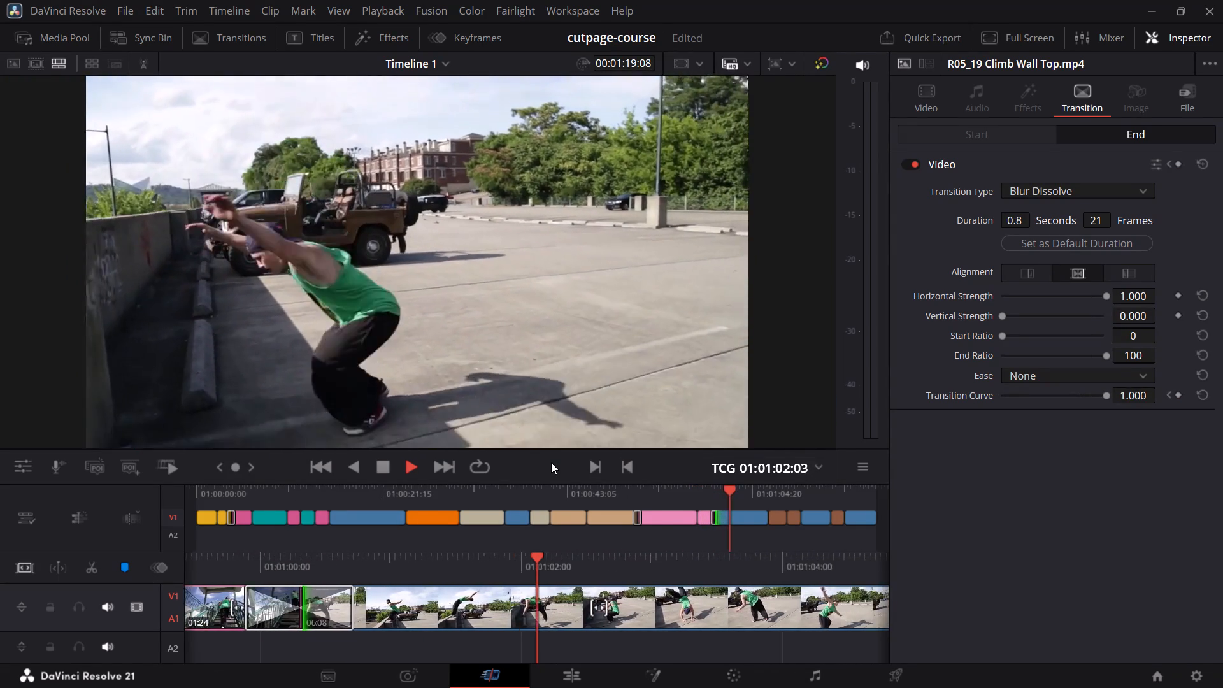
pyautogui.click(573, 464)
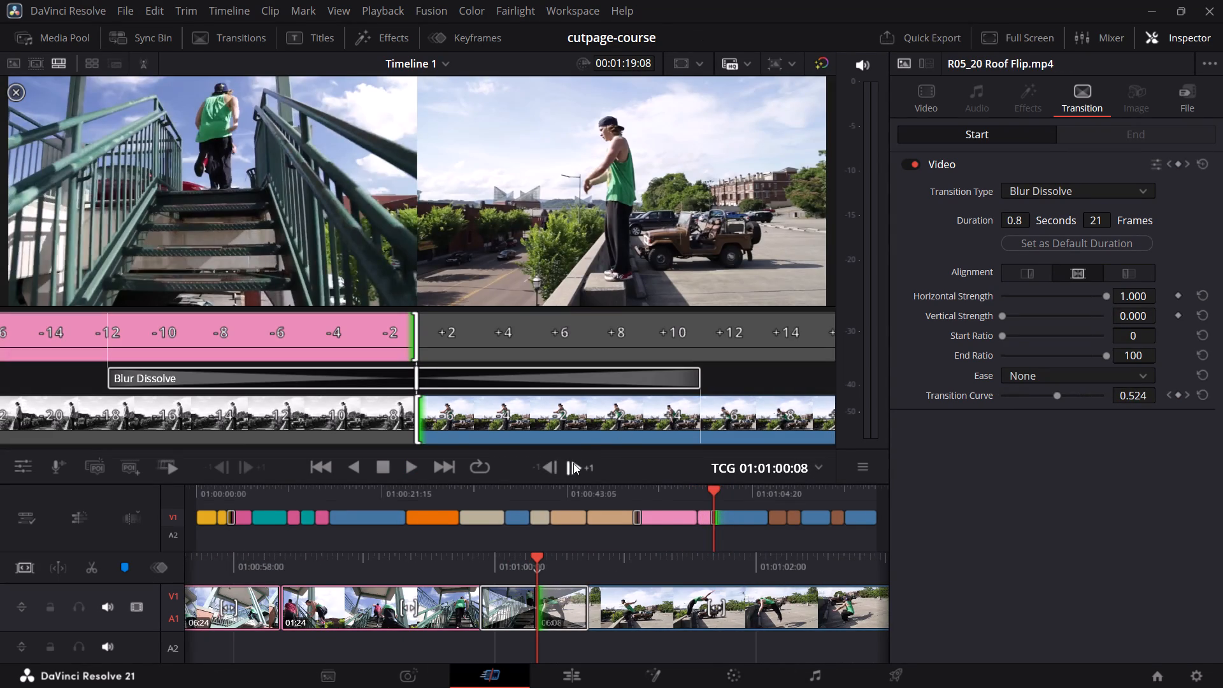
pyautogui.click(573, 463)
pyautogui.press('/')
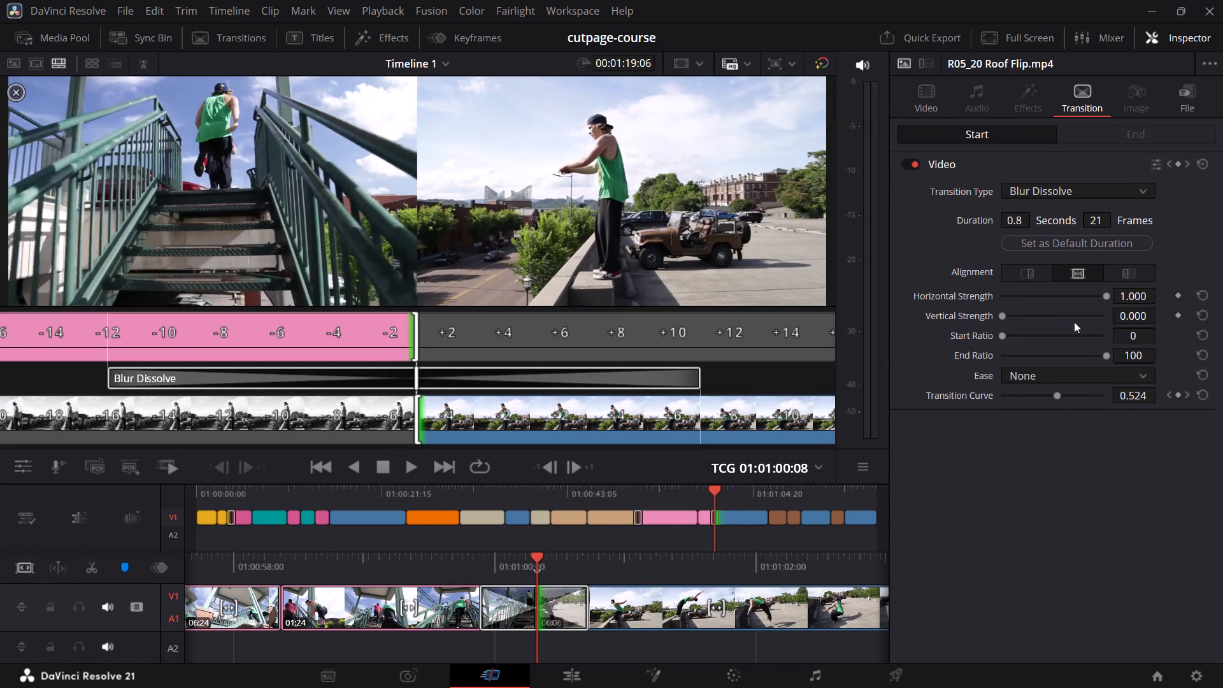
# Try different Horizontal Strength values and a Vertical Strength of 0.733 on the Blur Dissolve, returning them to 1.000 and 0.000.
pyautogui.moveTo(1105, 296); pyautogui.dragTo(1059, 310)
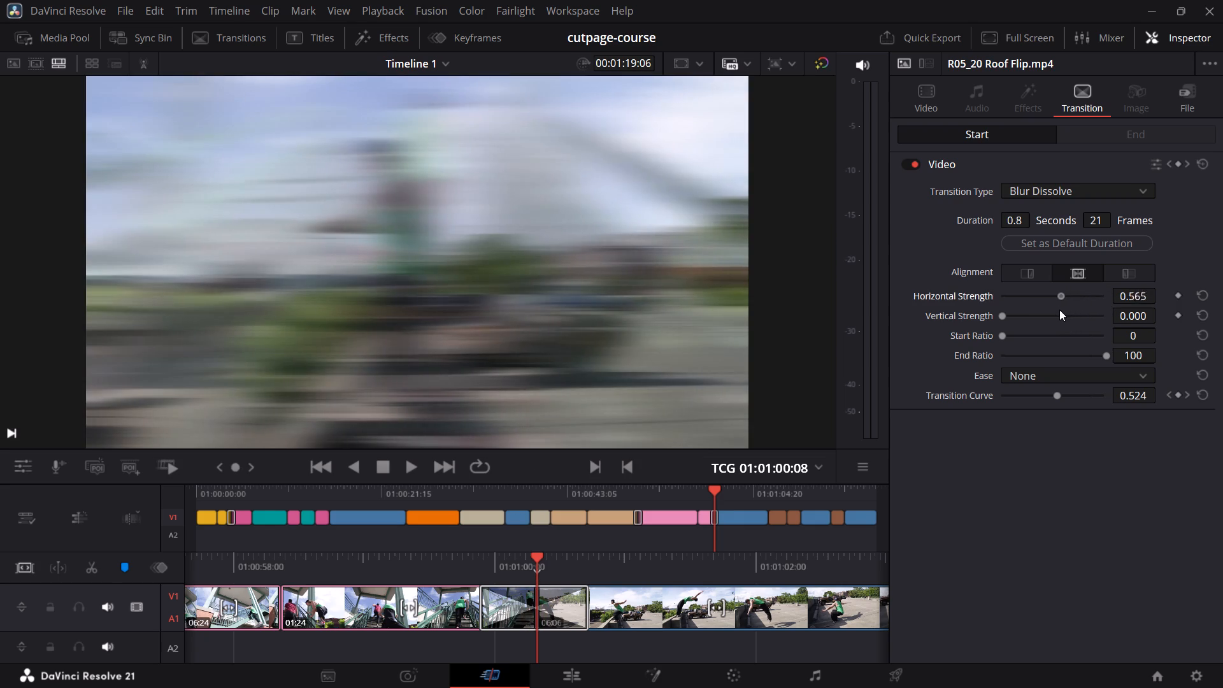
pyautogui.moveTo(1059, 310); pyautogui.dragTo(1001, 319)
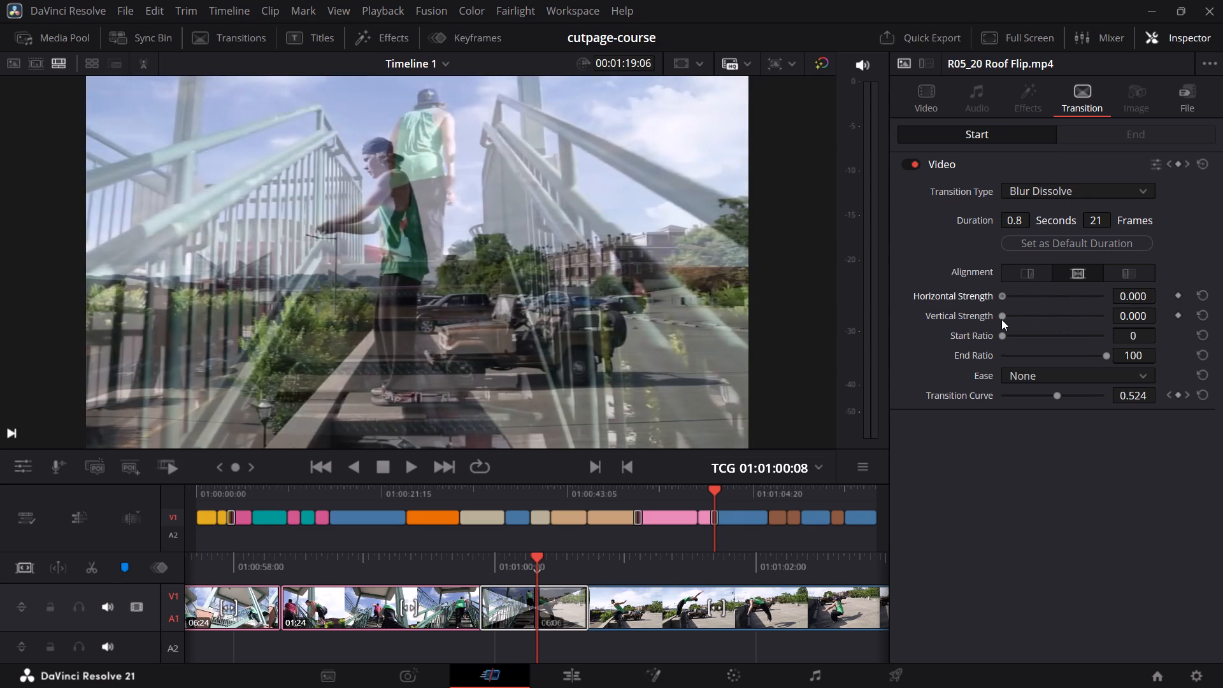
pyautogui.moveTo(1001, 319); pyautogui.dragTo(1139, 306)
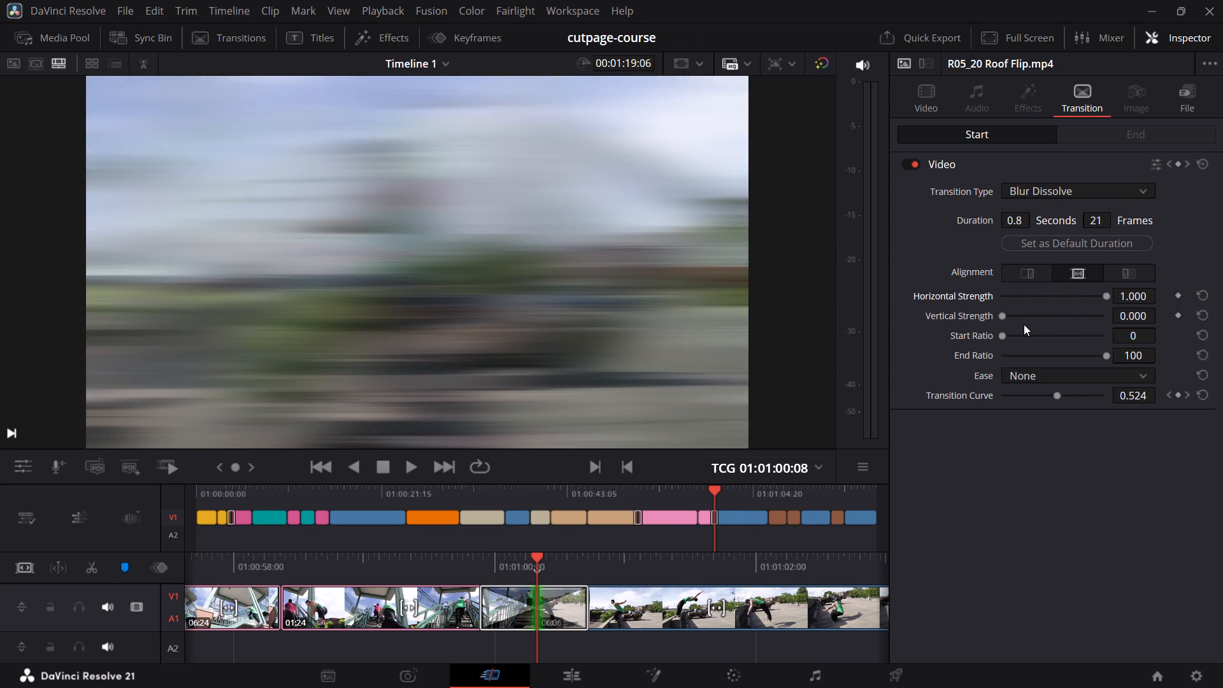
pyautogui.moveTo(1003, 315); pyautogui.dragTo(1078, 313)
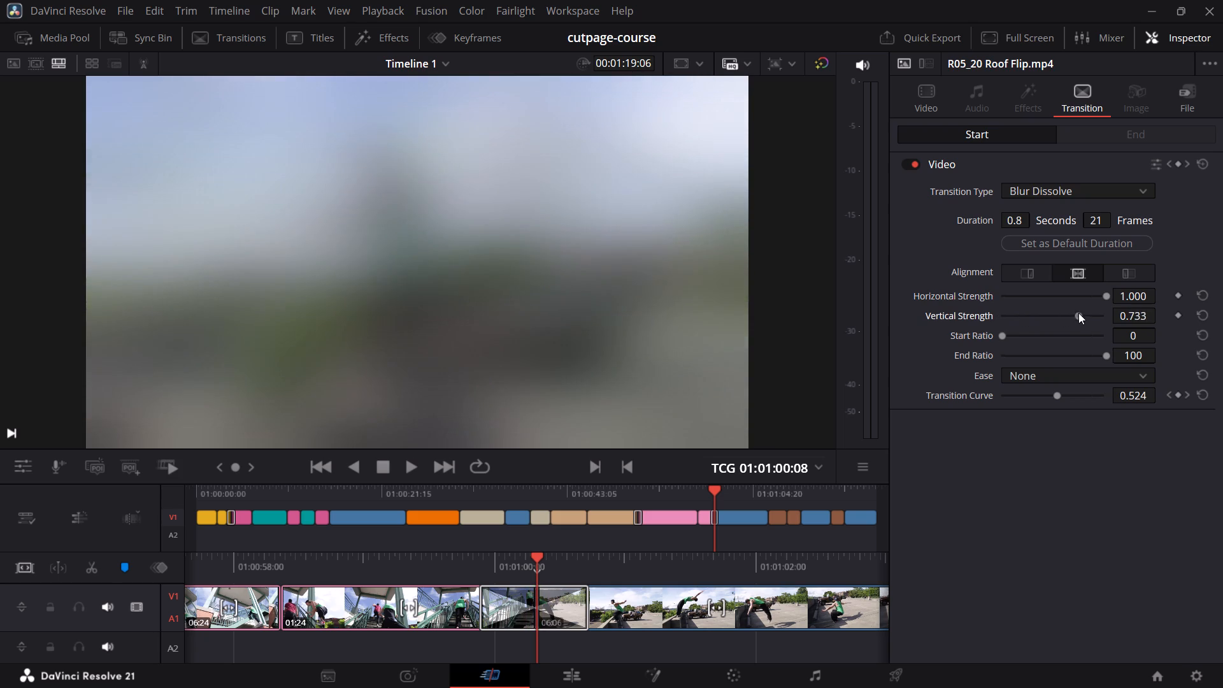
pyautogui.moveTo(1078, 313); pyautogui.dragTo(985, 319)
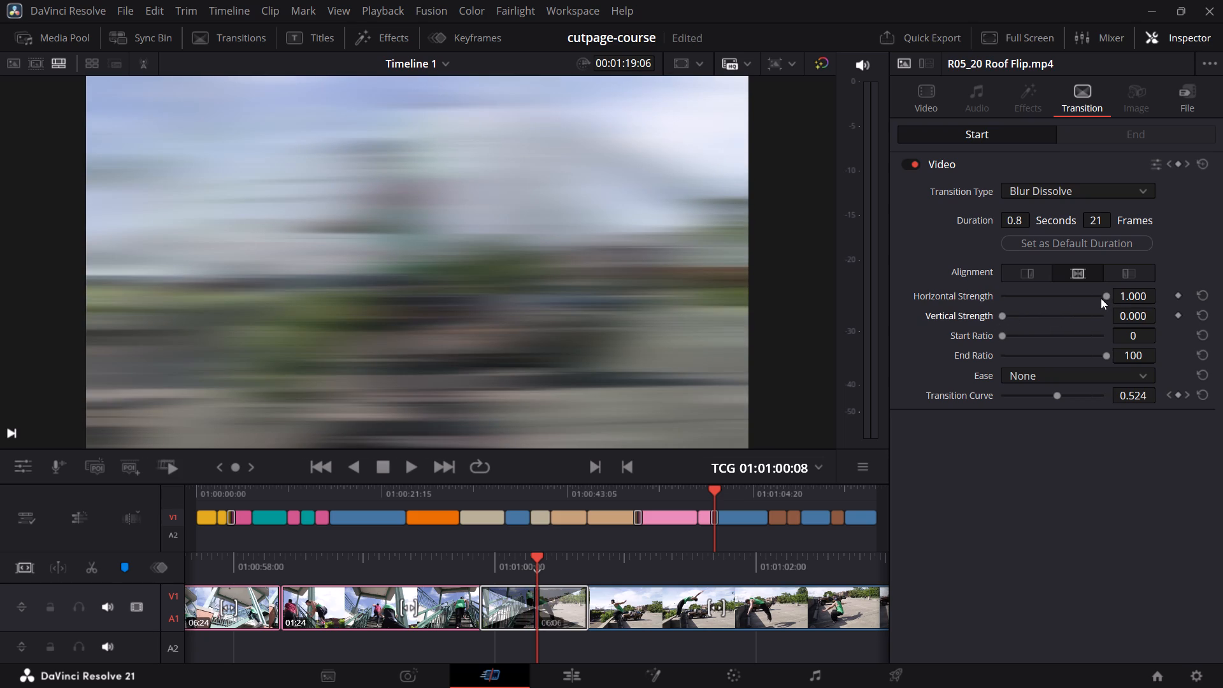
# Try a Horizontal Strength of 0.282 on the Blur Dissolve, settle on about 0.52, and play each back.
pyautogui.moveTo(1104, 294); pyautogui.dragTo(1034, 310)
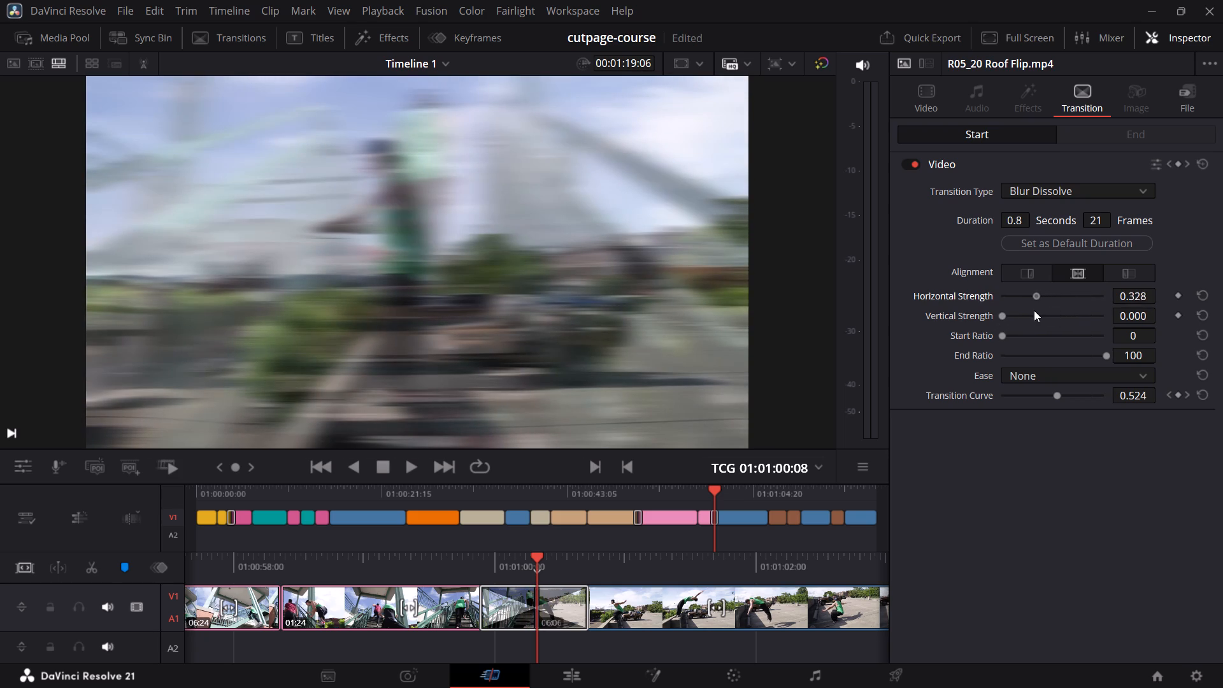
pyautogui.moveTo(1034, 310); pyautogui.dragTo(1031, 310)
pyautogui.press('/')
pyautogui.moveTo(1033, 297); pyautogui.dragTo(1056, 296)
pyautogui.press('/')
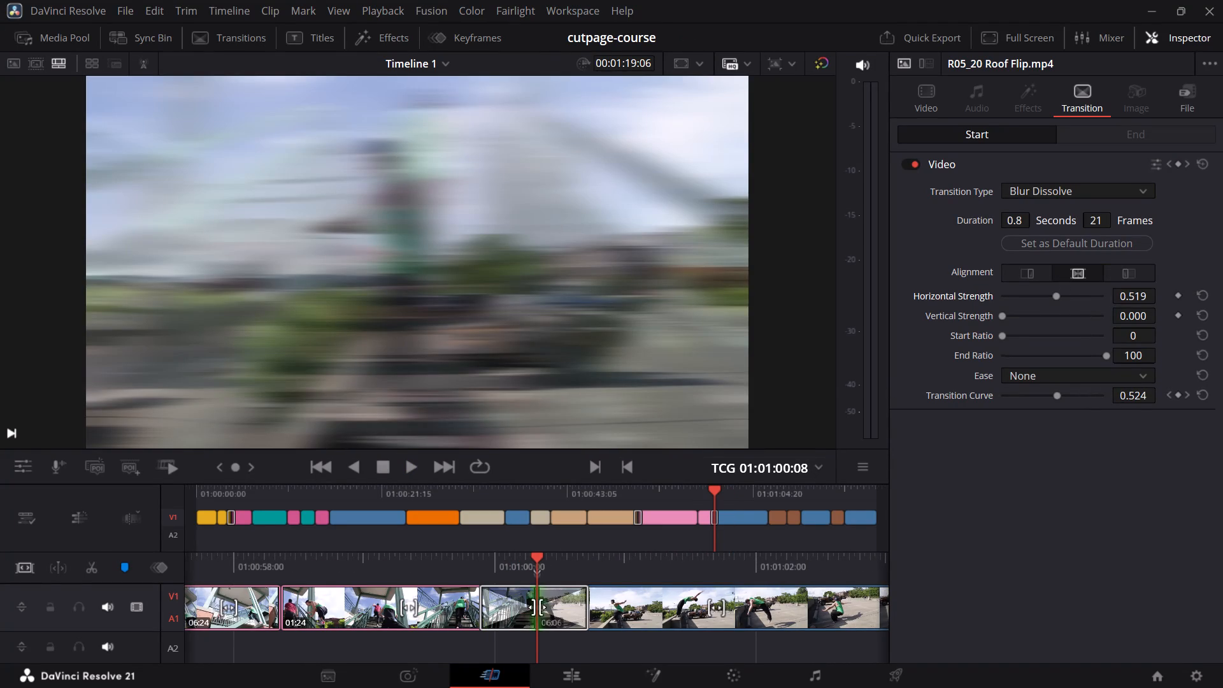
# Trim the start of the Roof Flip clip at the Blur Dissolve cut to a 6:01 clip length, and play it back.
pyautogui.click(543, 613)
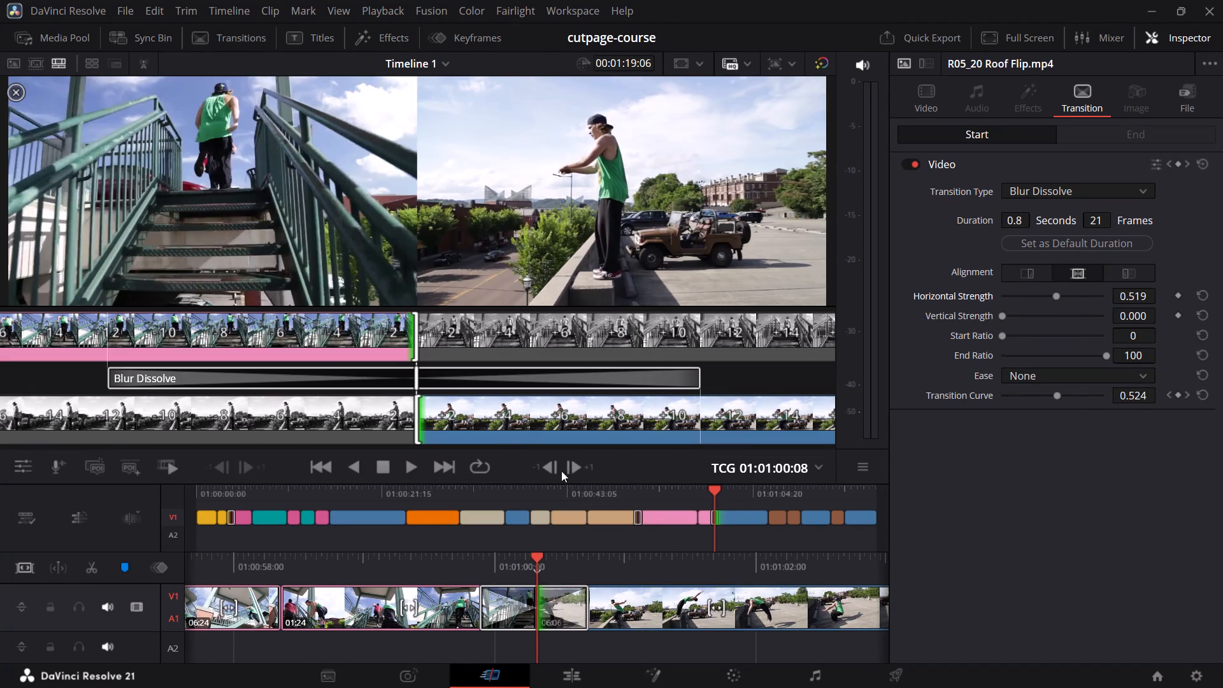
pyautogui.click(558, 468)
pyautogui.click(558, 467)
pyautogui.tripleClick(578, 466)
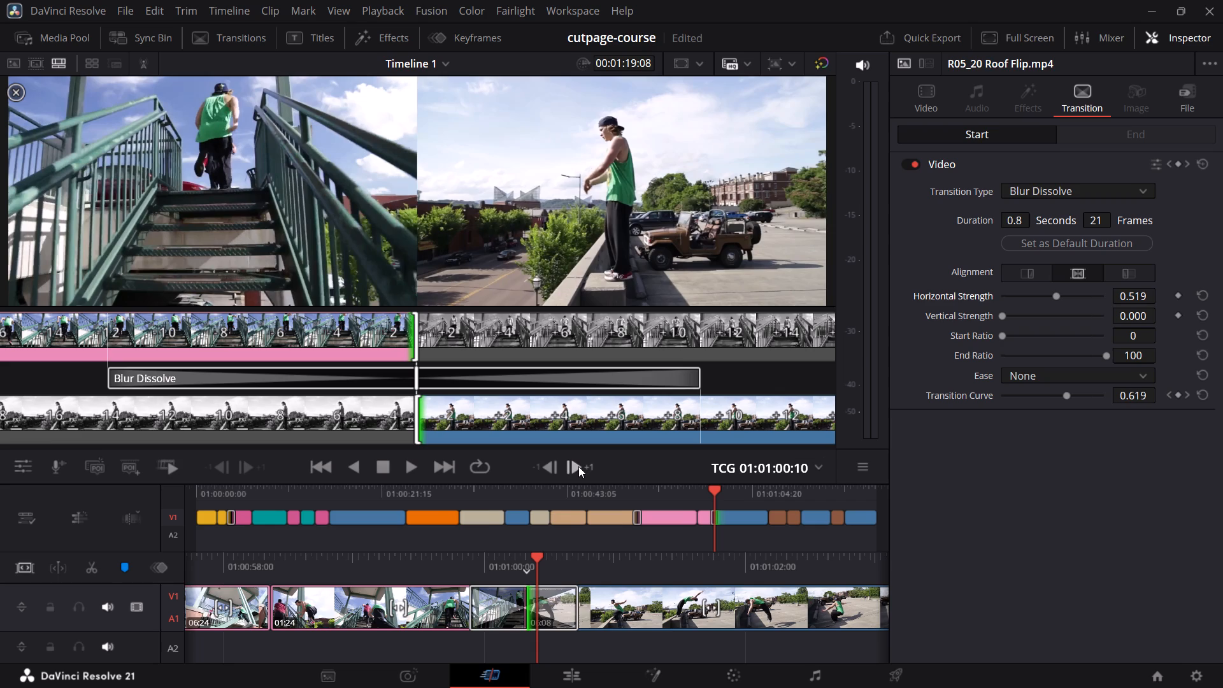
pyautogui.click(579, 466)
pyautogui.click(580, 466)
pyautogui.click(580, 466)
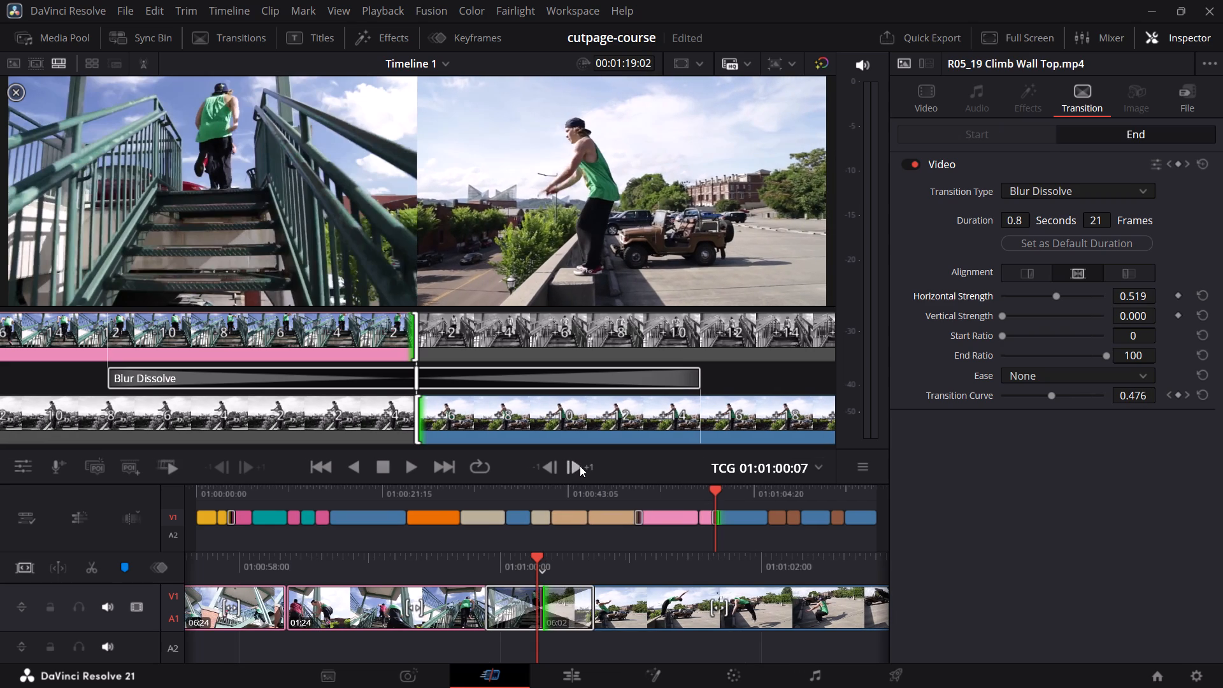
pyautogui.click(580, 466)
pyautogui.click(580, 466)
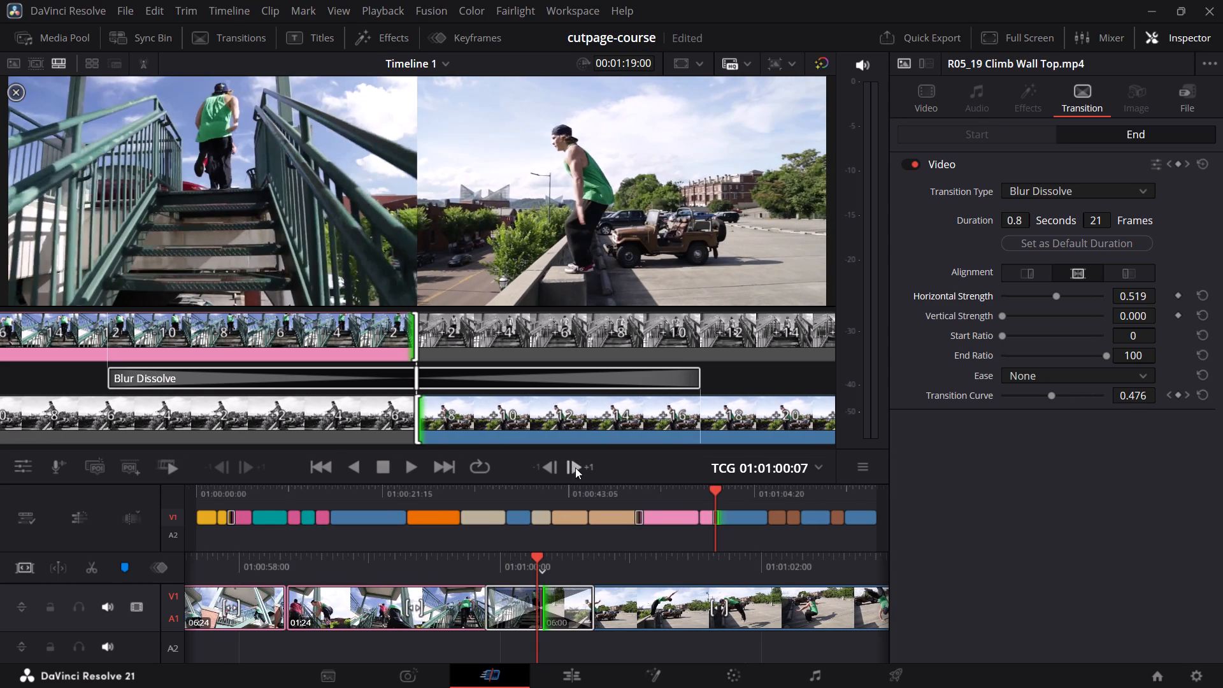
pyautogui.click(547, 468)
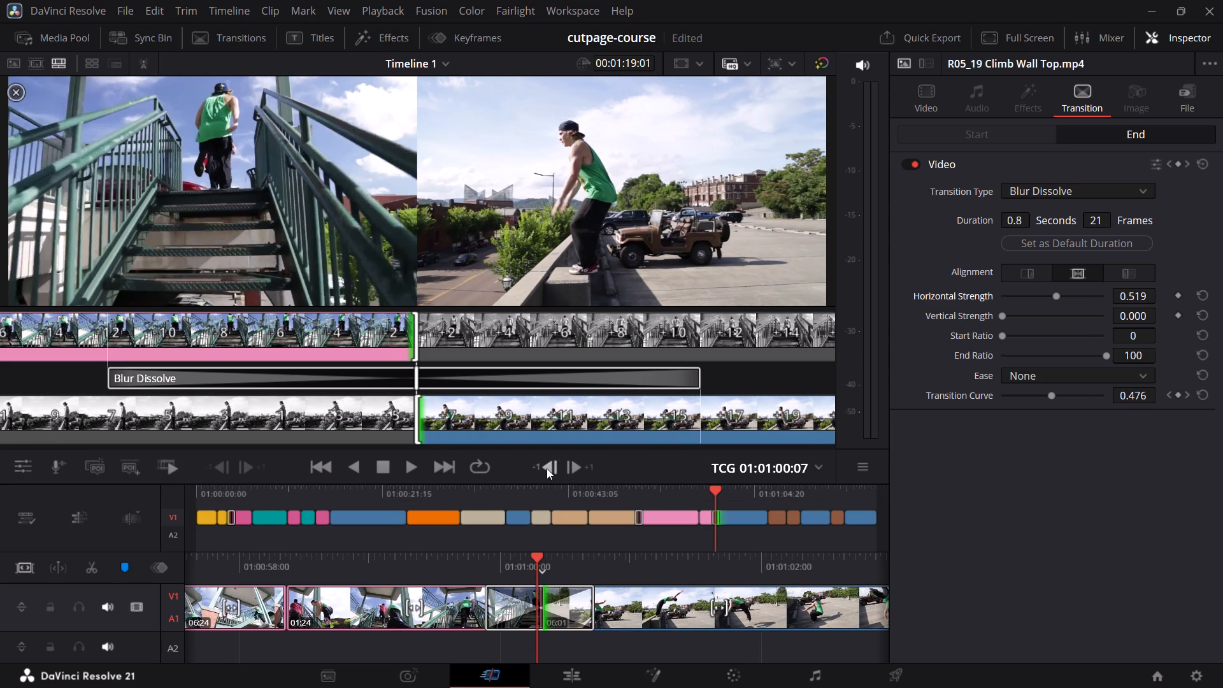
pyautogui.press('/')
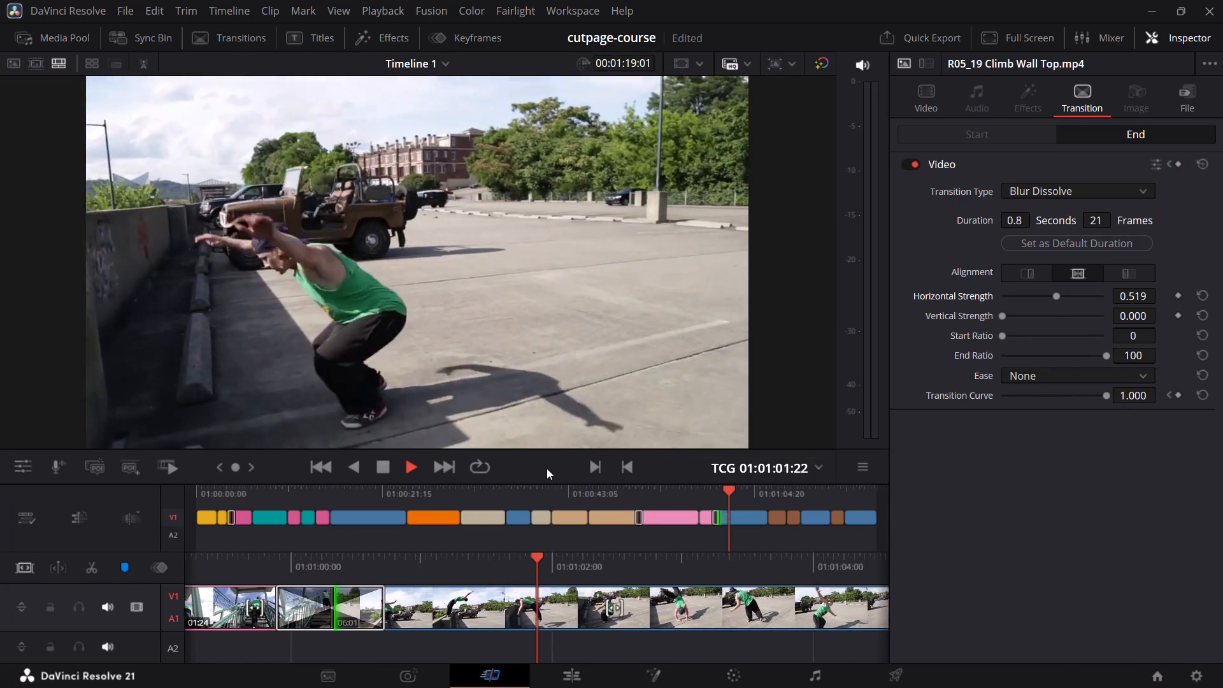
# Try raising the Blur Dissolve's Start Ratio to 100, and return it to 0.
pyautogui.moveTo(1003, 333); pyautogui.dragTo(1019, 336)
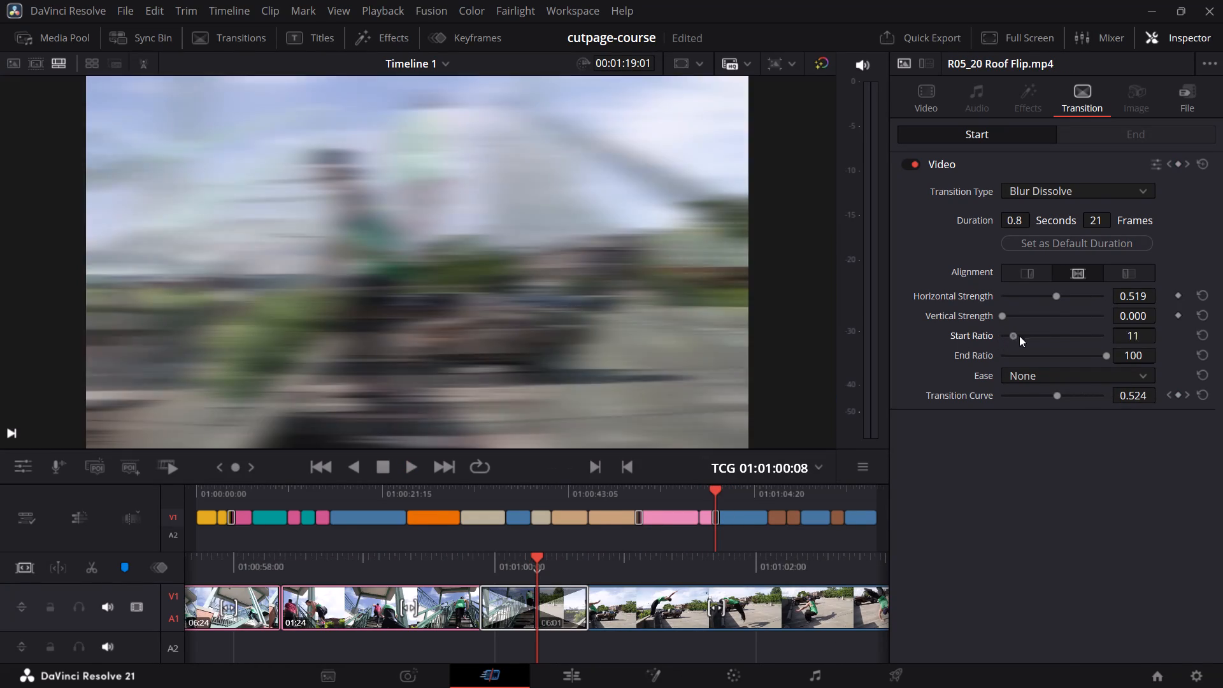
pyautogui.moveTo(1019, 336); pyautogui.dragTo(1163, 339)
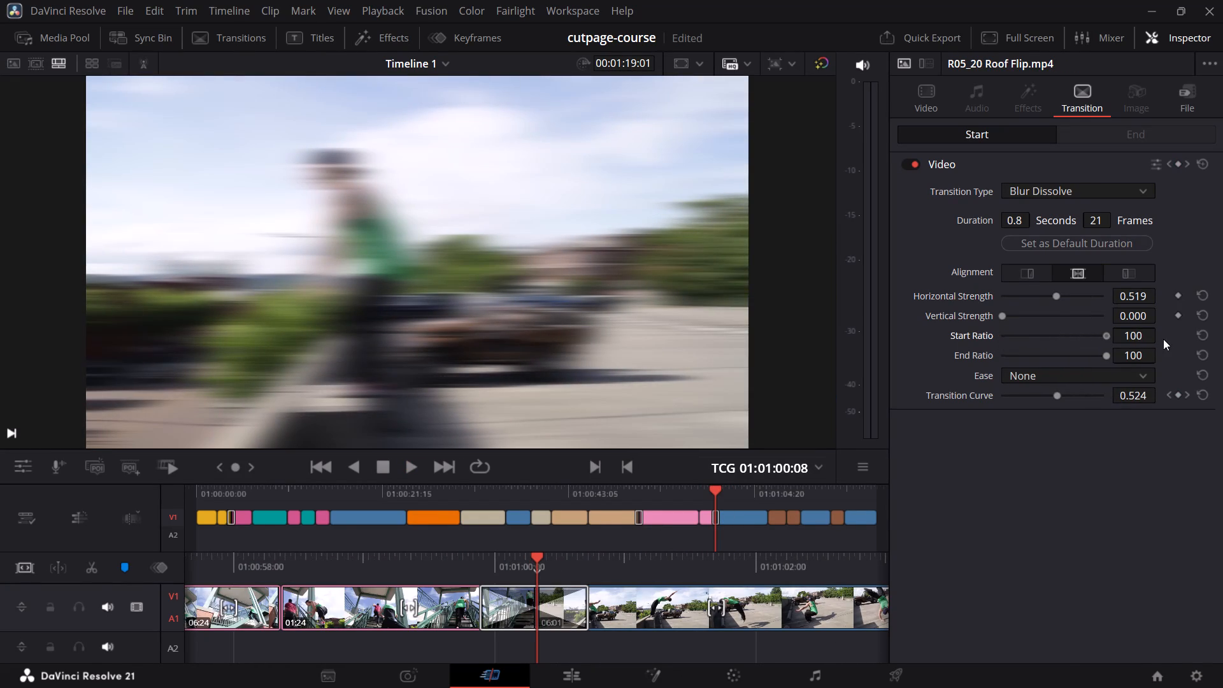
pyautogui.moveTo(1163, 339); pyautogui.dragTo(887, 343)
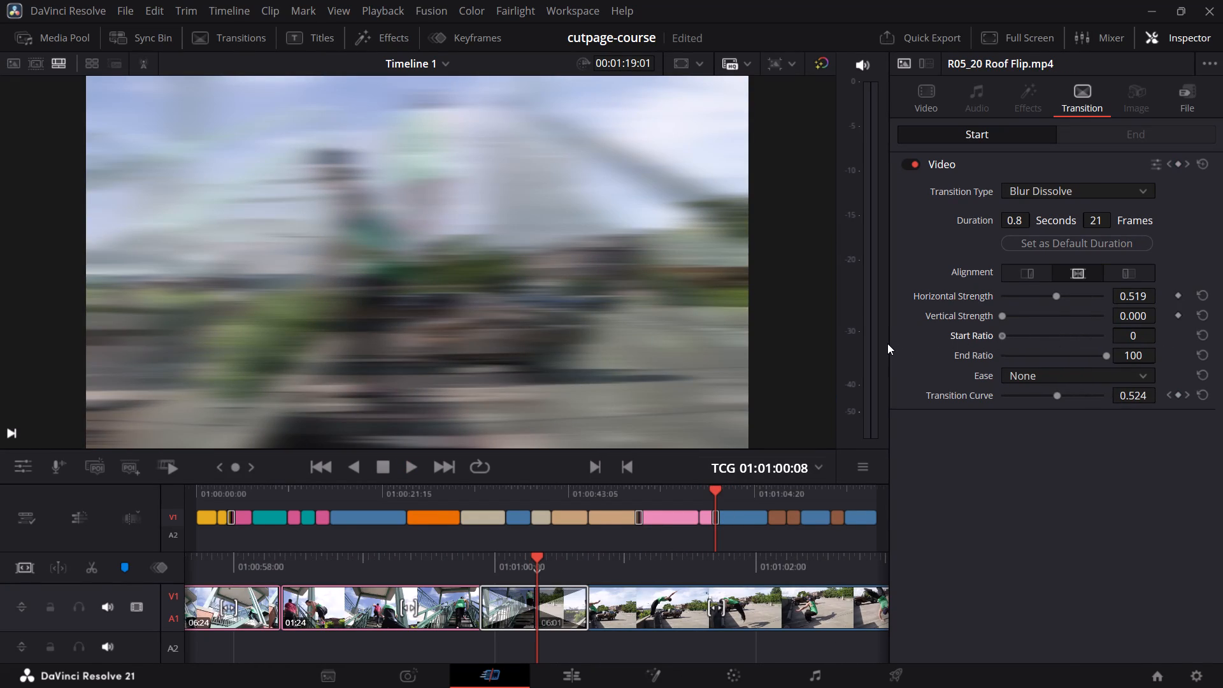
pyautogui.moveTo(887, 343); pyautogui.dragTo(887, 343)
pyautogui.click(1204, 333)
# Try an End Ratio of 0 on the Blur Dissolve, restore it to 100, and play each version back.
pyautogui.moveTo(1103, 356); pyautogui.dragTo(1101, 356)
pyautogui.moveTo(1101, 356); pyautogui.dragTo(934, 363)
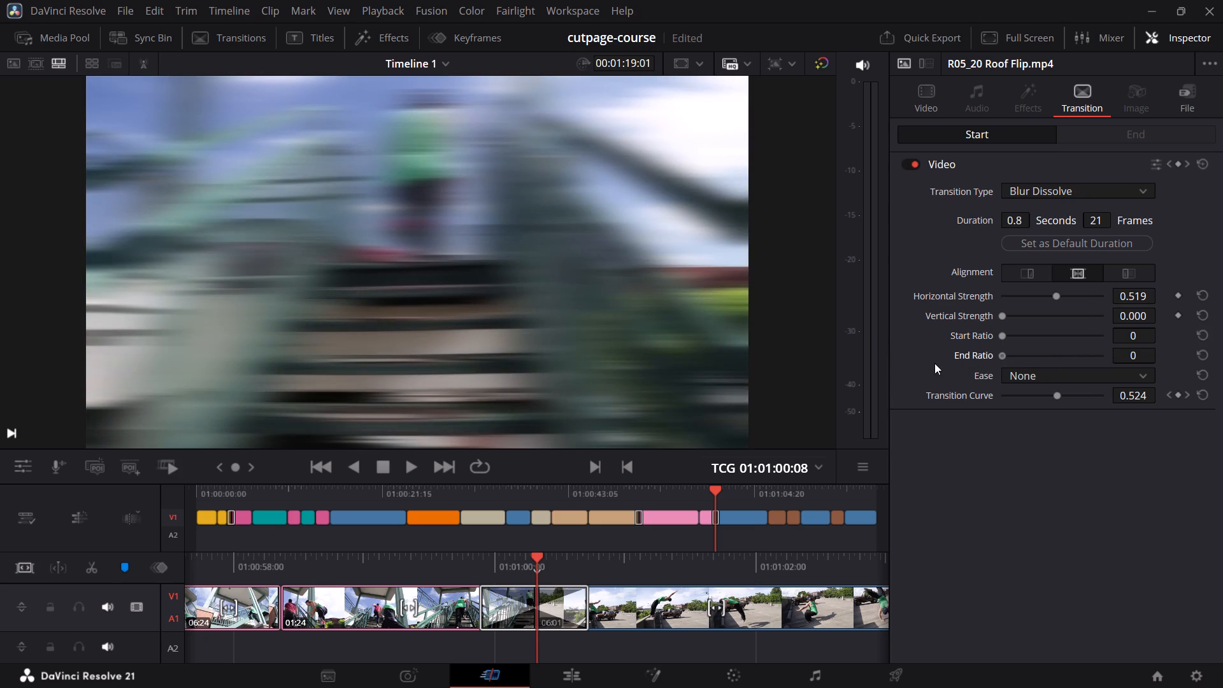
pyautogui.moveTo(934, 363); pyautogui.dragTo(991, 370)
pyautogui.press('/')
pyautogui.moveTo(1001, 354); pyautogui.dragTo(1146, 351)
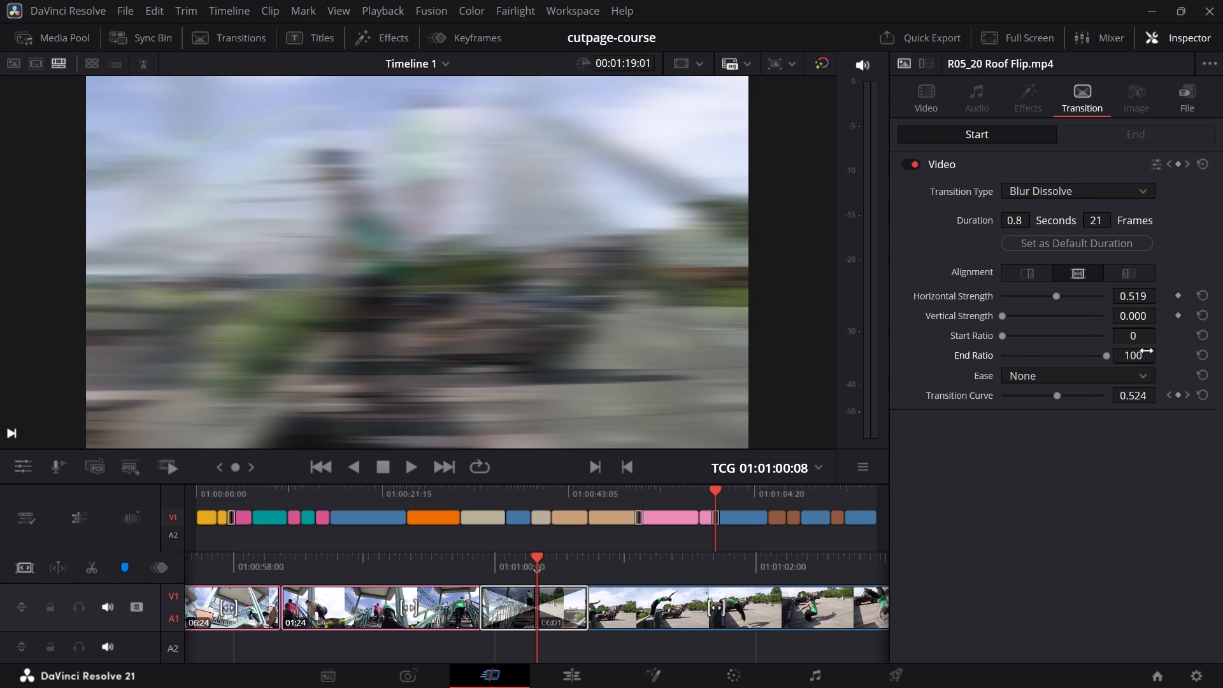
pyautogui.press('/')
# Reset the Blur Dissolve's Transition Curve.
pyautogui.click(1204, 398)
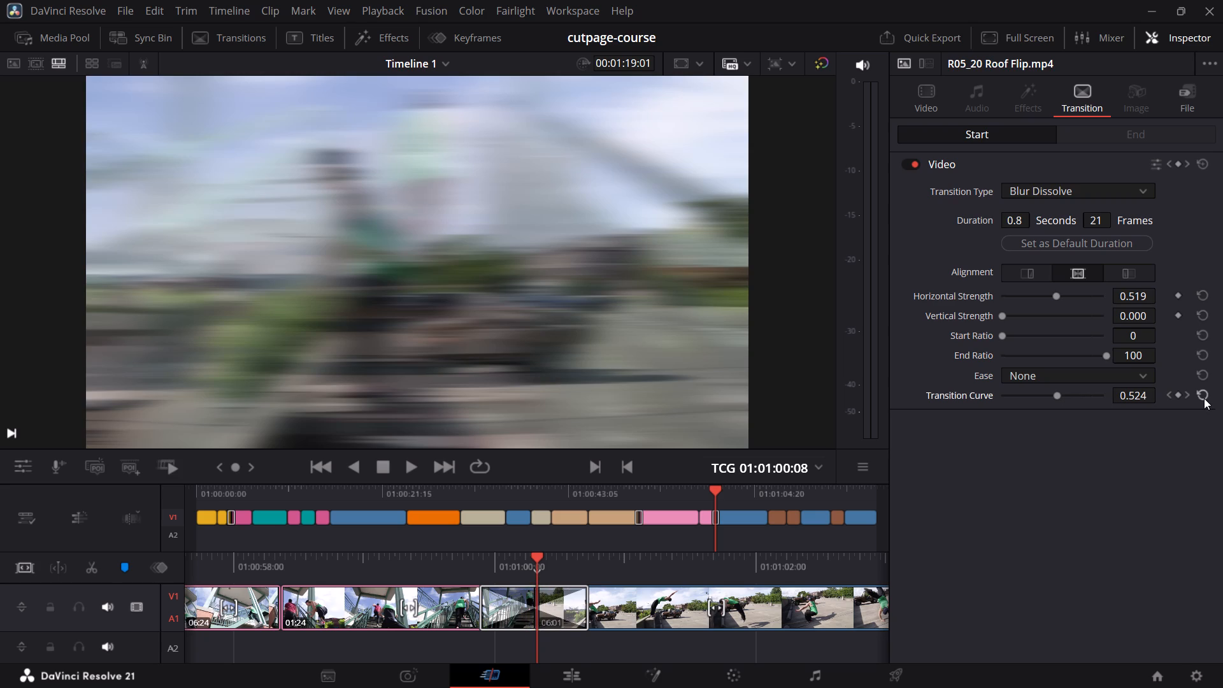
pyautogui.scroll(-1, 1040, 525)
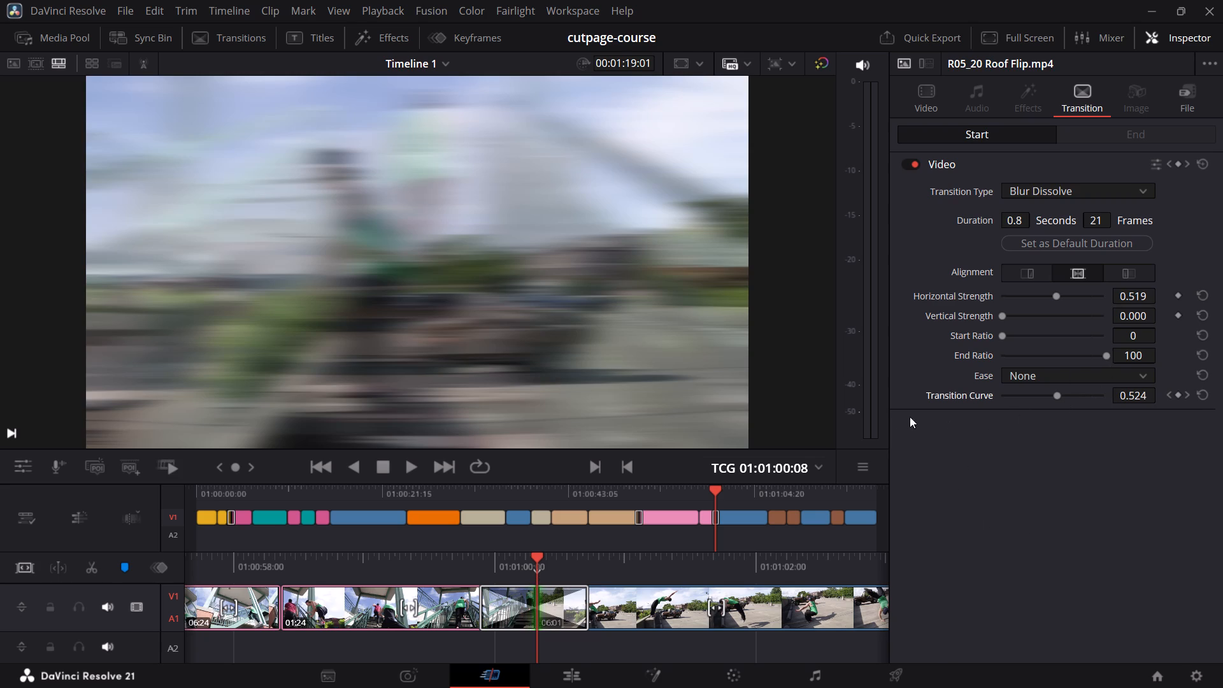
# Go to the cut between the Roof Flip and Parking Lot Cris Cross Flip clips, and add a Cross Dissolve transition there.
pyautogui.press('space')
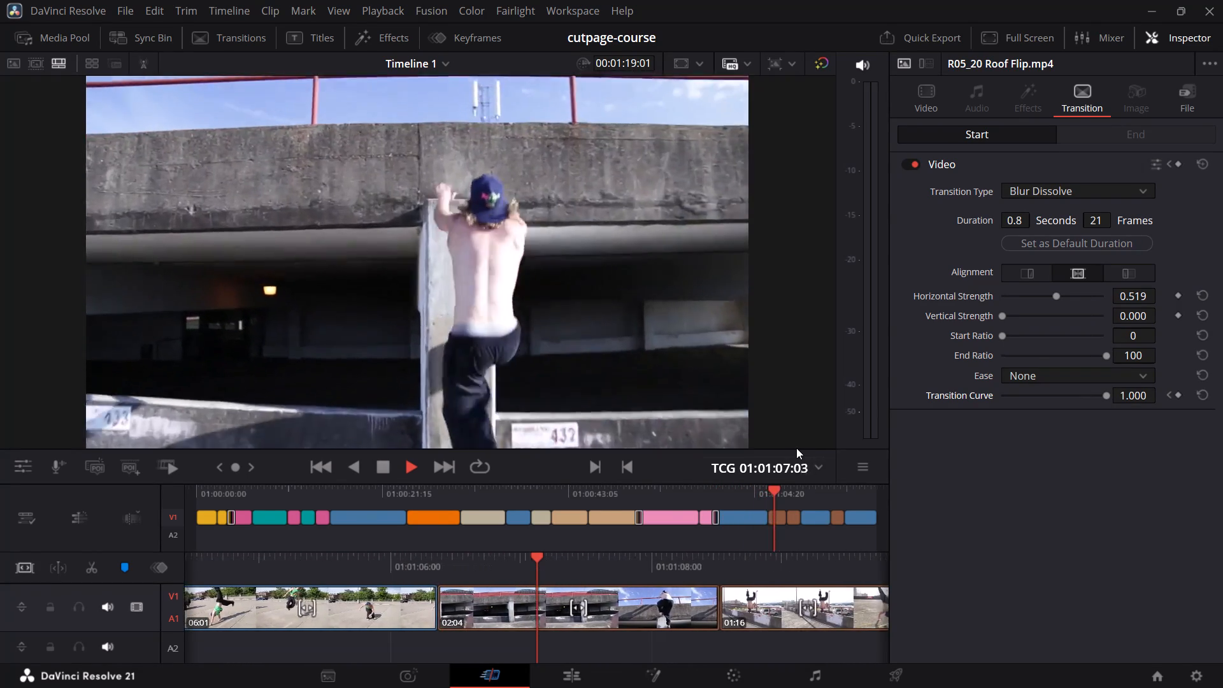
pyautogui.press('space')
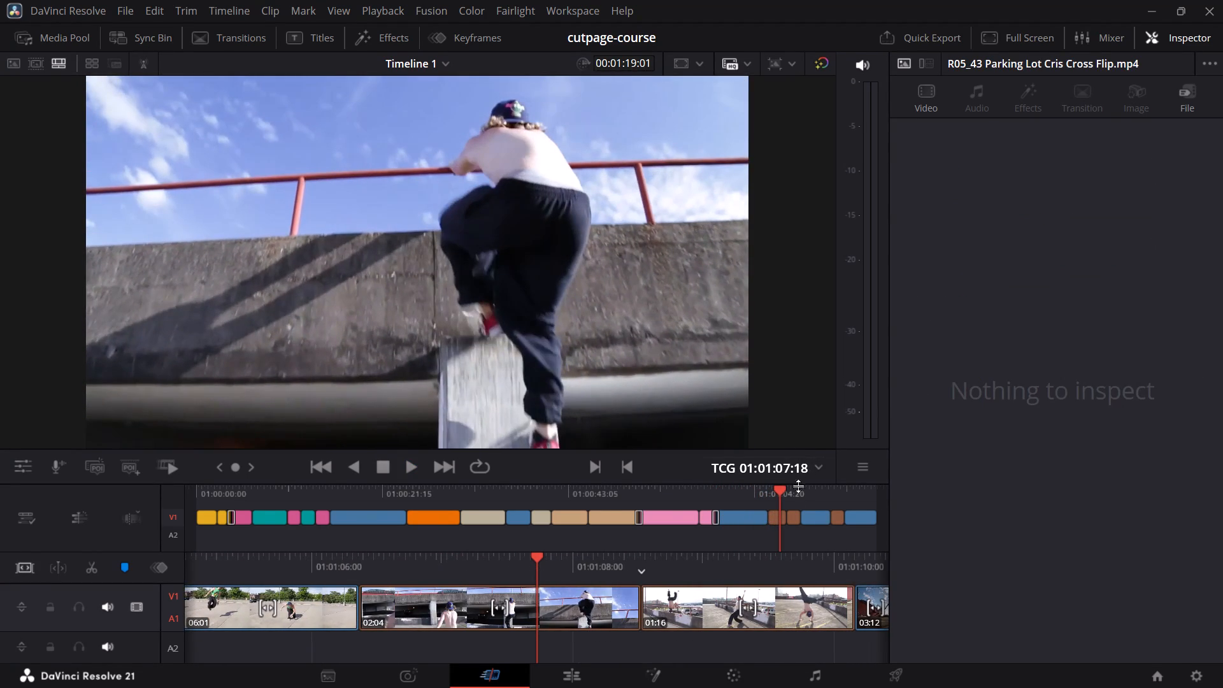
pyautogui.click(766, 488)
pyautogui.click(771, 490)
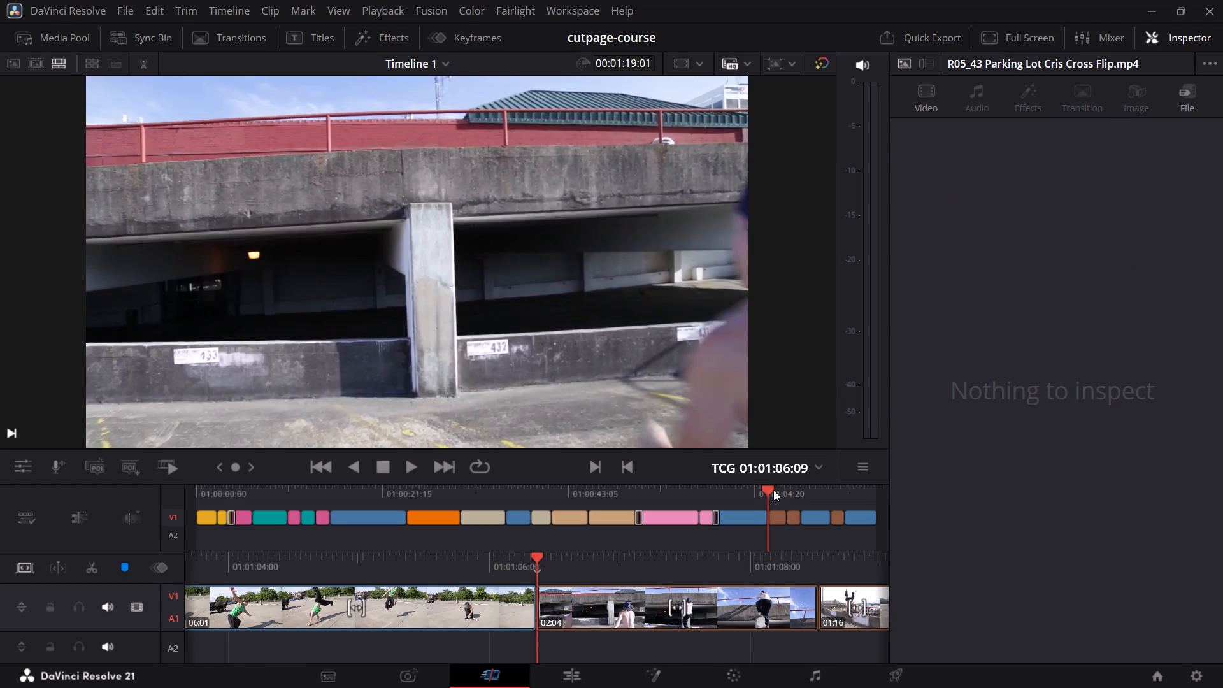
pyautogui.click(231, 37)
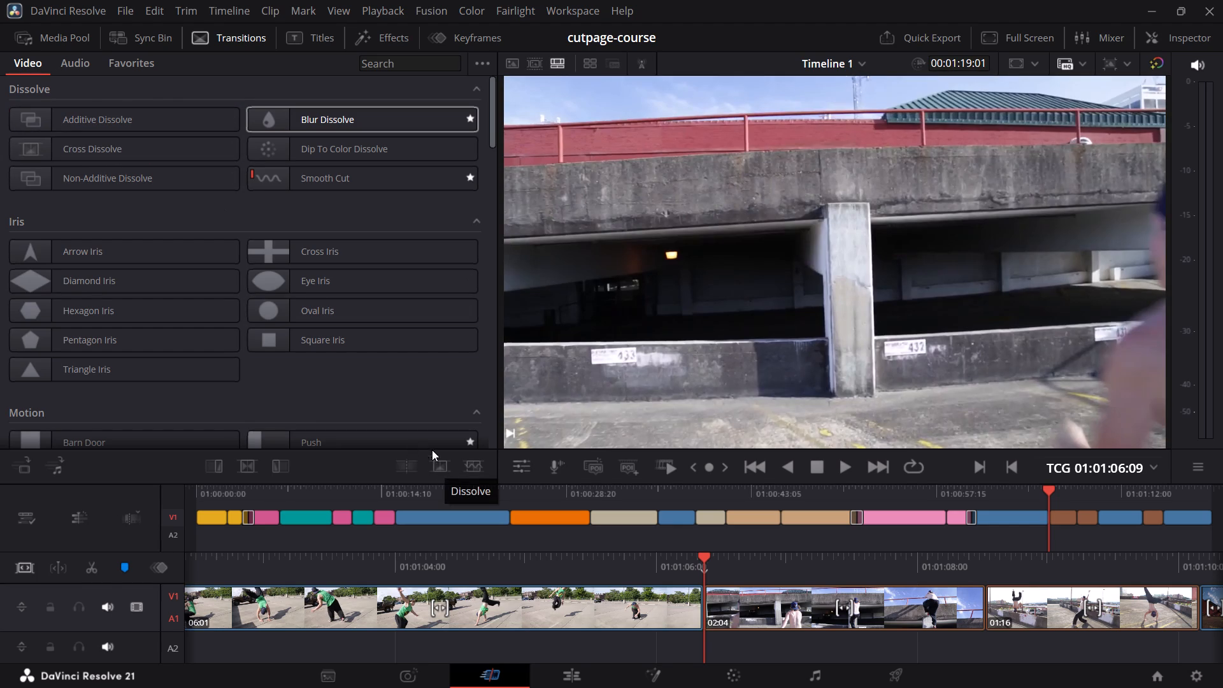
pyautogui.moveTo(189, 147); pyautogui.dragTo(656, 571)
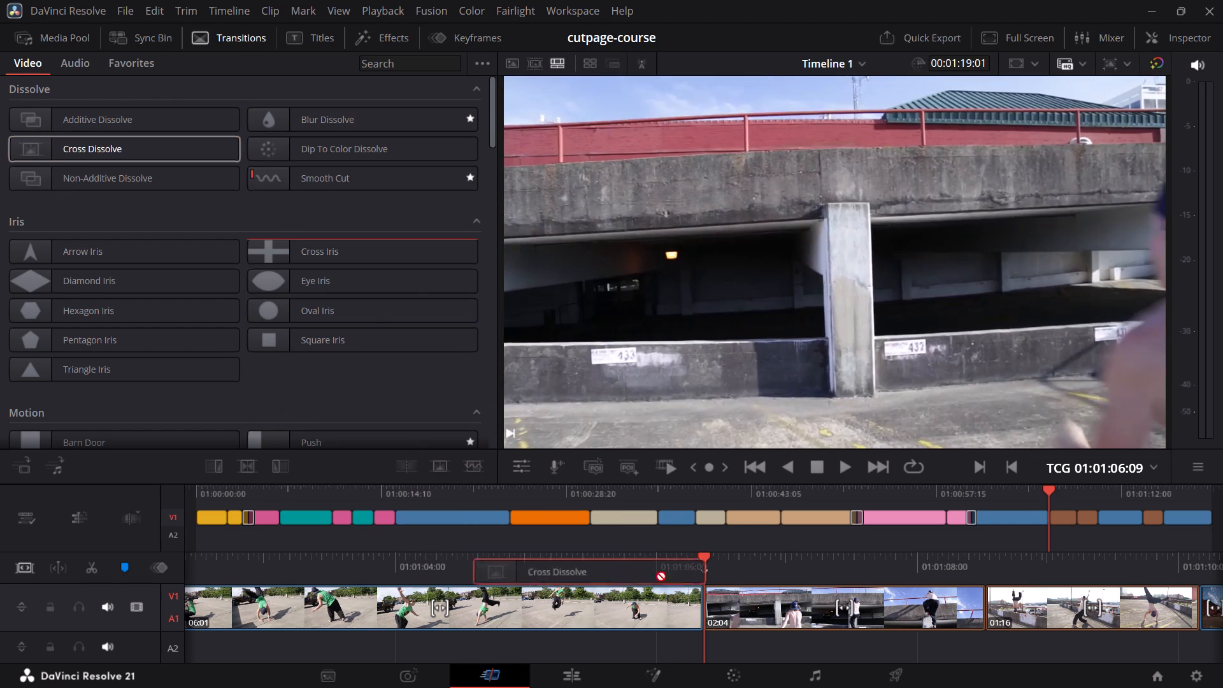
pyautogui.moveTo(656, 571); pyautogui.dragTo(707, 596)
pyautogui.press('f')
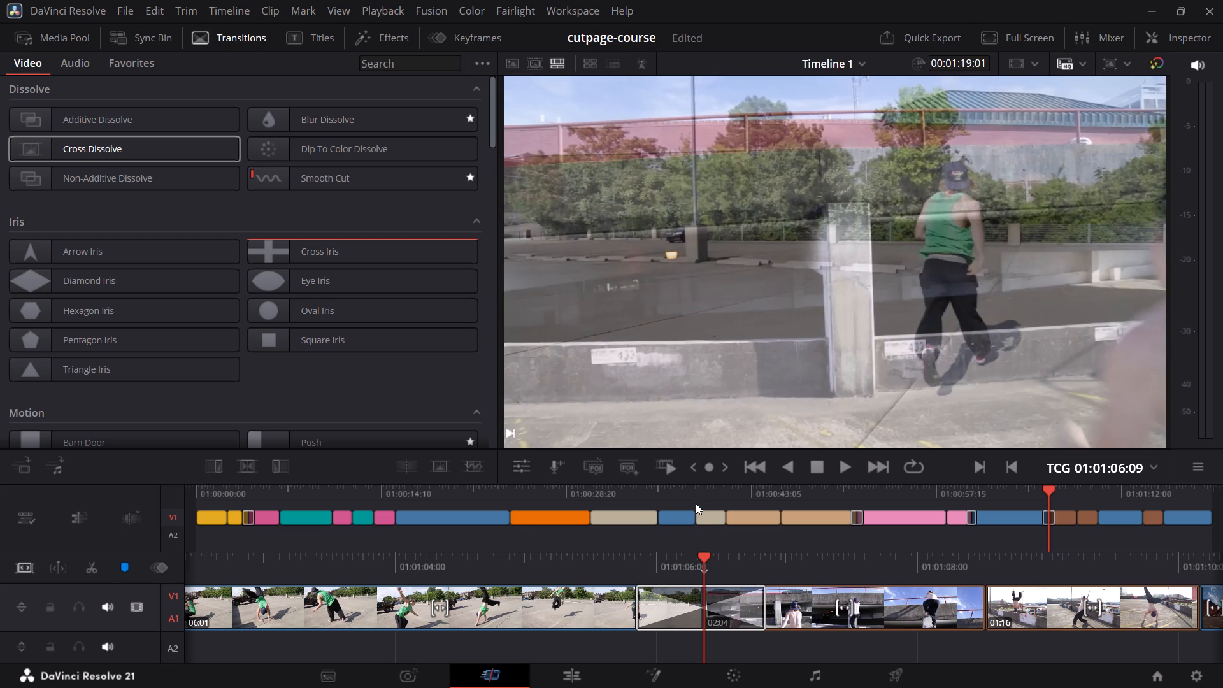